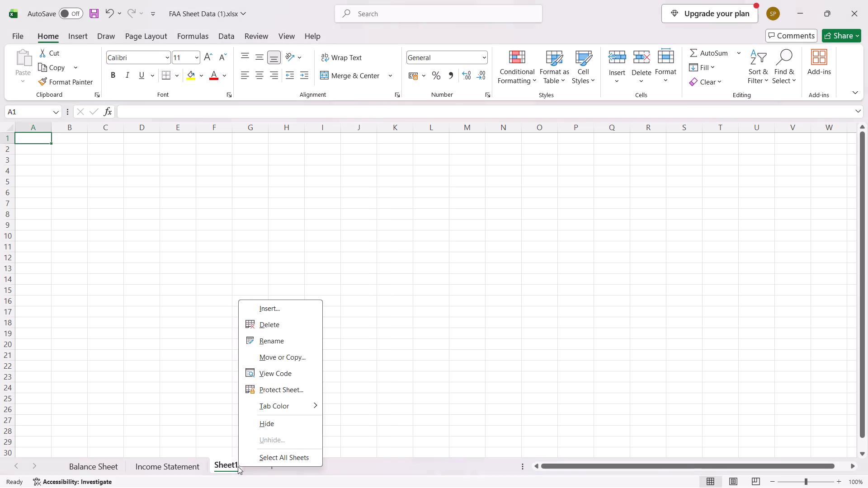
Rename Sheet1 as adjustments.
left_click(283, 345)
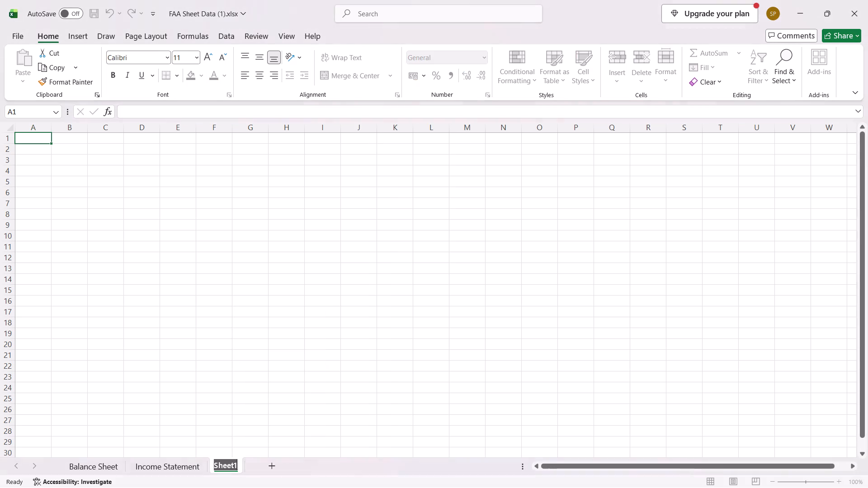
key("BackSpace")
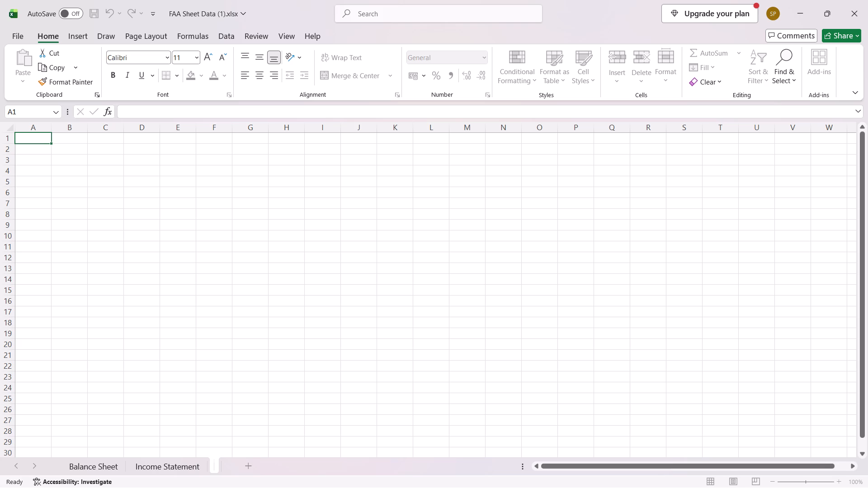
type("adjustments")
key("space")
key("Return")
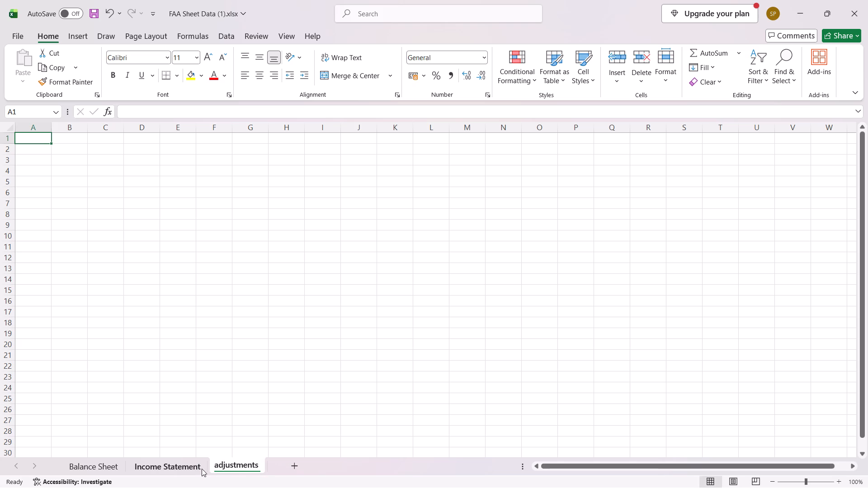
Copy the Particulars column, from its header to PROFIT AFTER TAX (PAT), from the Income Statement sheet to cell A3 of the adjustments sheet.
left_click(176, 462)
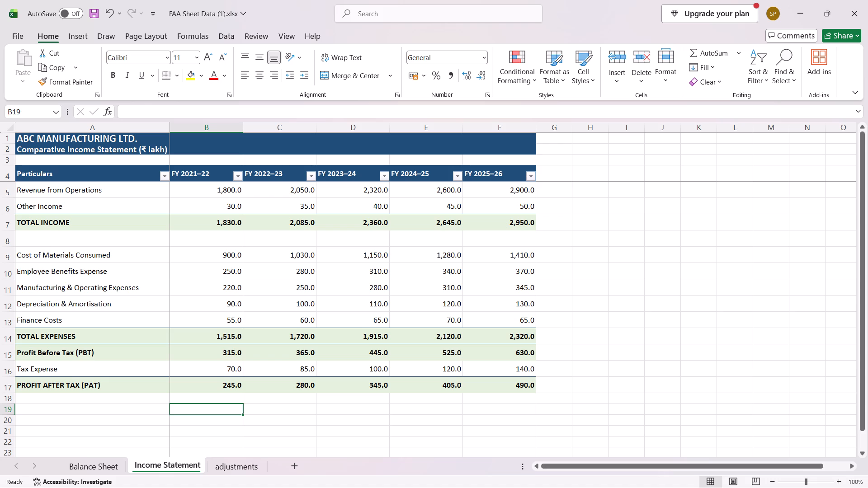
key("shift+Right")
key("shift+Right")
key("shift+Right")
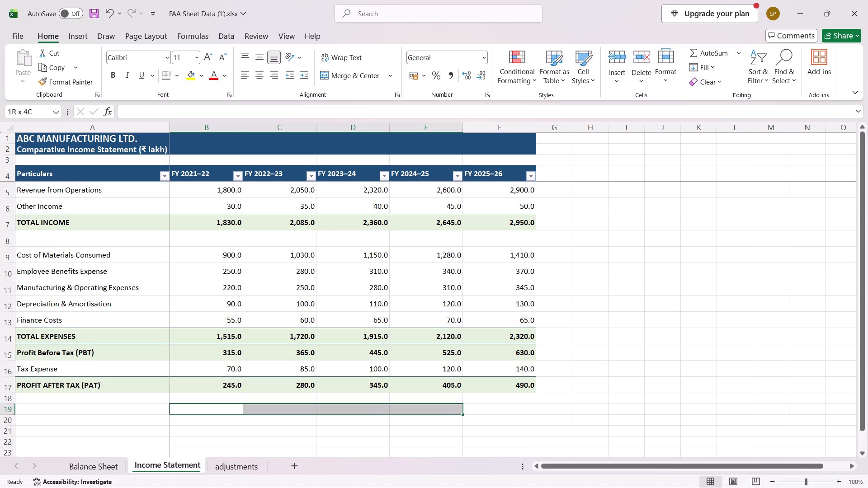
left_click(50, 174)
left_click_drag(50, 174, 73, 322)
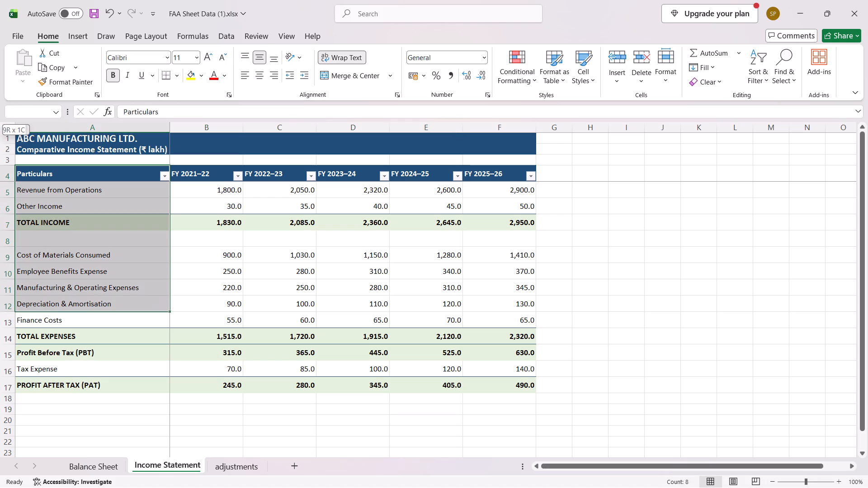
left_click_drag(73, 322, 73, 388)
key("ctrl+c")
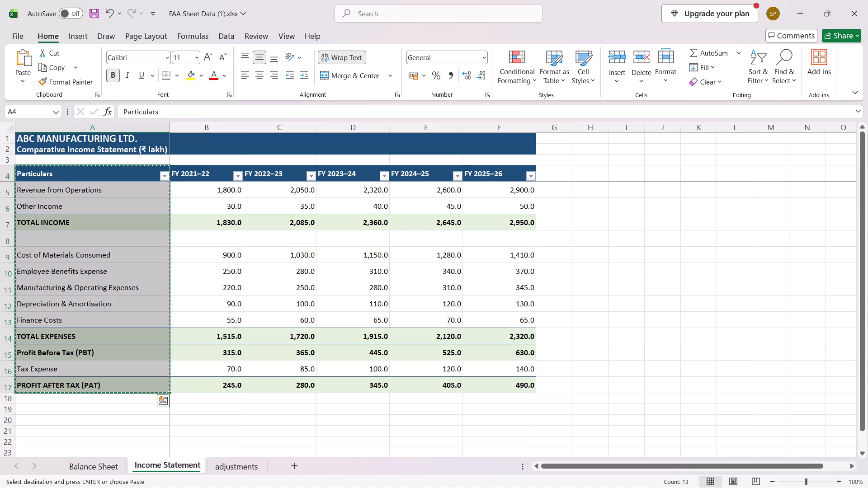
left_click(228, 465)
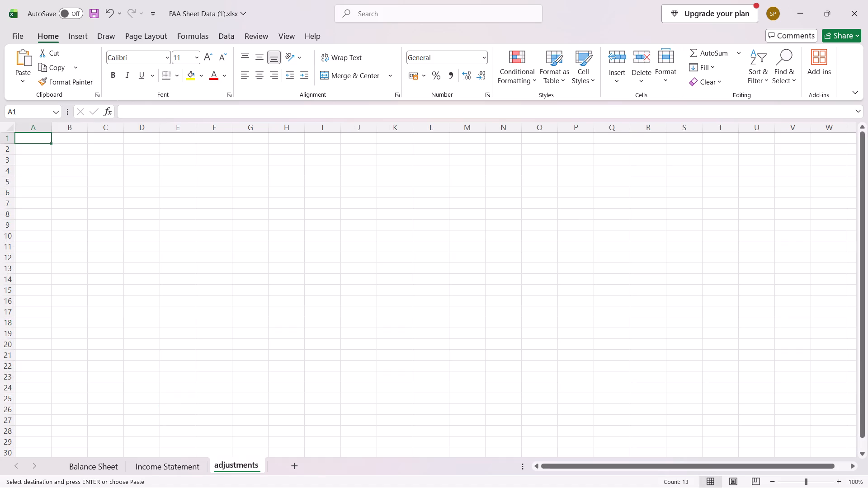
left_click(43, 157)
key("ctrl+v")
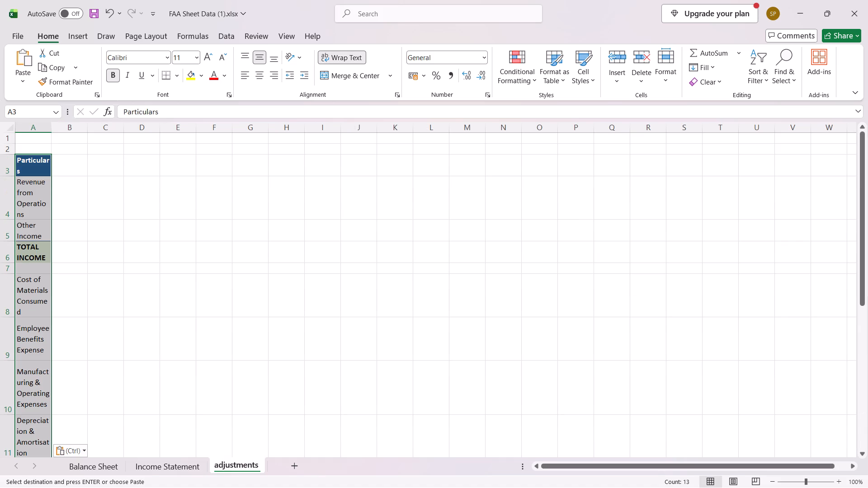
Widen column A of the adjustments sheet so each Particulars label fits on one line.
double_click(52, 131)
double_click(52, 131)
double_click(52, 131)
left_click_drag(52, 131, 125, 129)
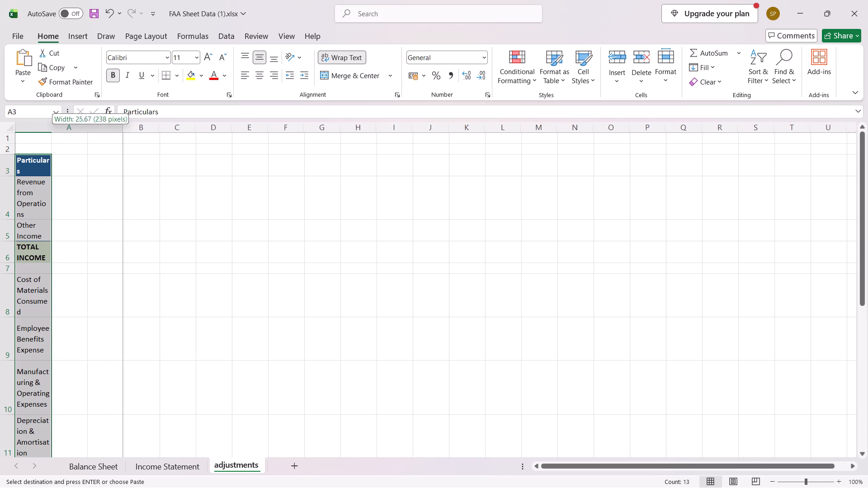
left_click_drag(125, 129, 132, 129)
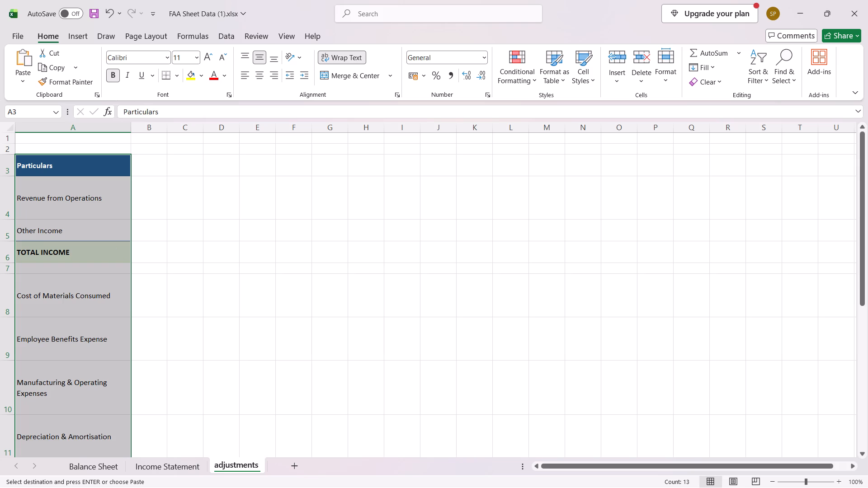
left_click_drag(131, 132, 162, 133)
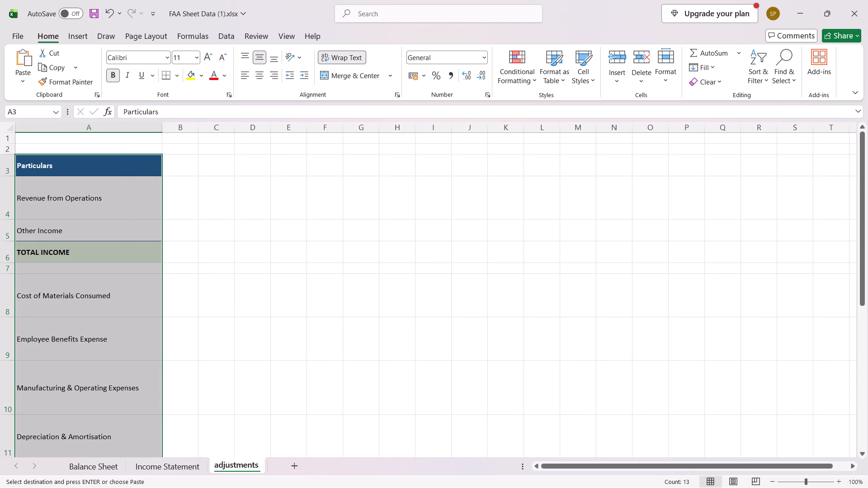
left_click_drag(162, 132, 142, 136)
Copy the year headers FY 2021–22 to FY 2025–26 from the Income Statement sheet to cell B3 of the adjustments sheet.
left_click(165, 470)
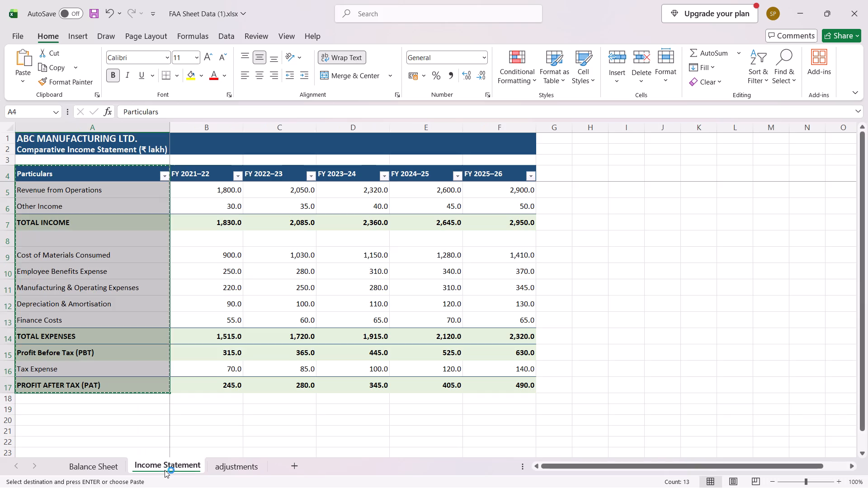
left_click(152, 182)
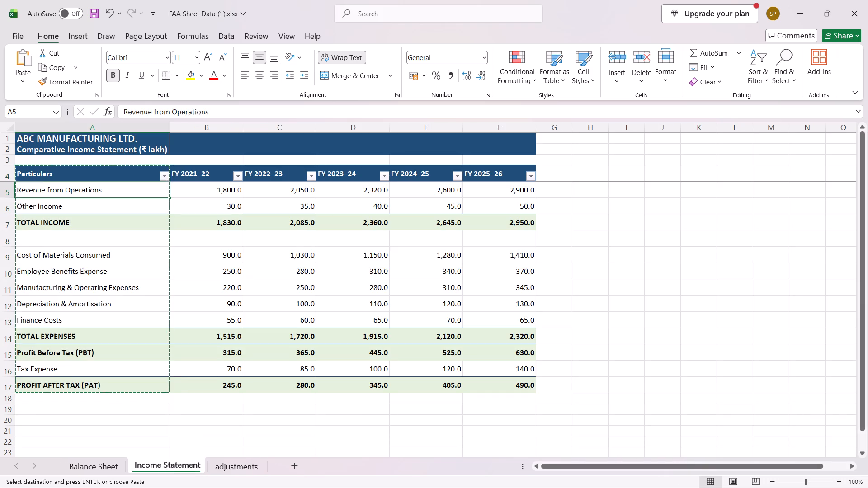
left_click(179, 180)
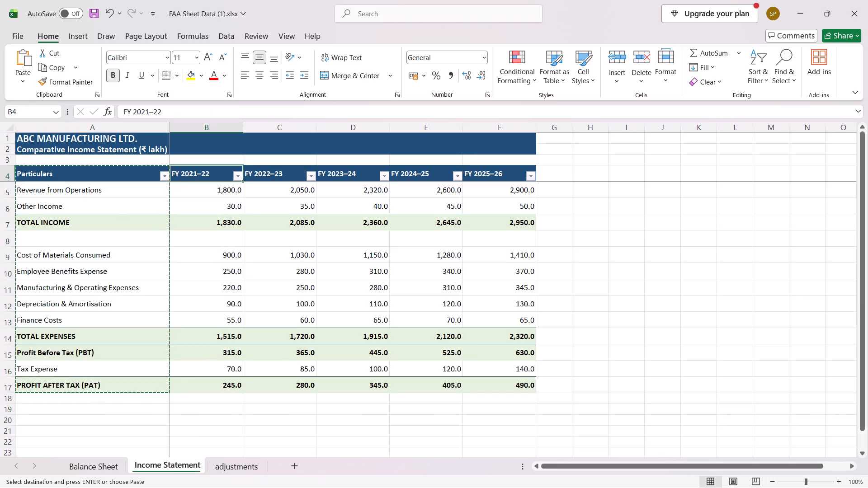
left_click(331, 395)
left_click(330, 400)
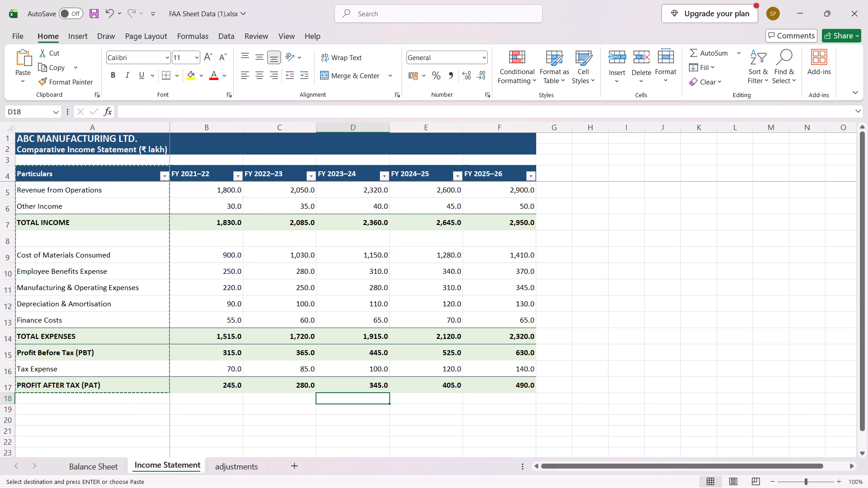
left_click(288, 437)
left_click(209, 180)
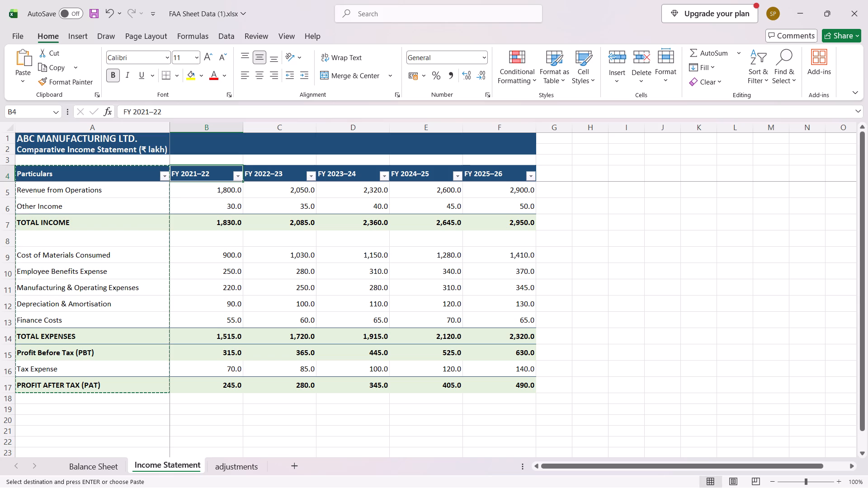
key("shift+Right")
key("shift+Right")
key("shift+Right")
key("shift+Right")
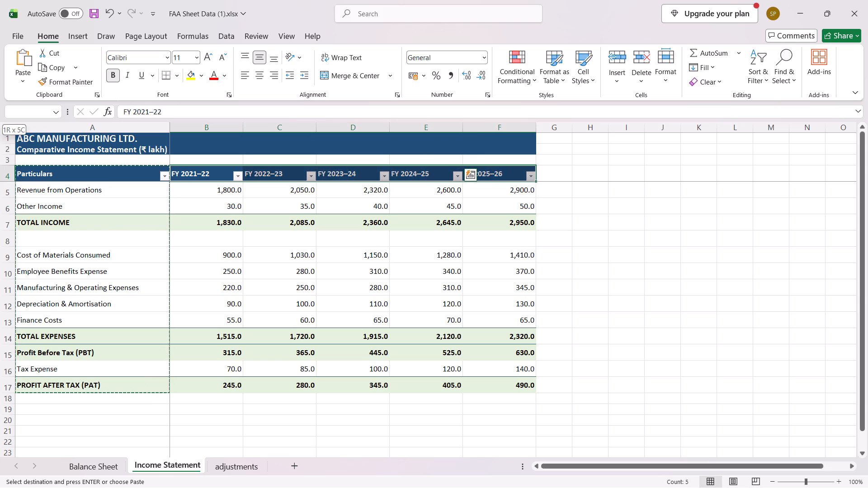
key("ctrl+c")
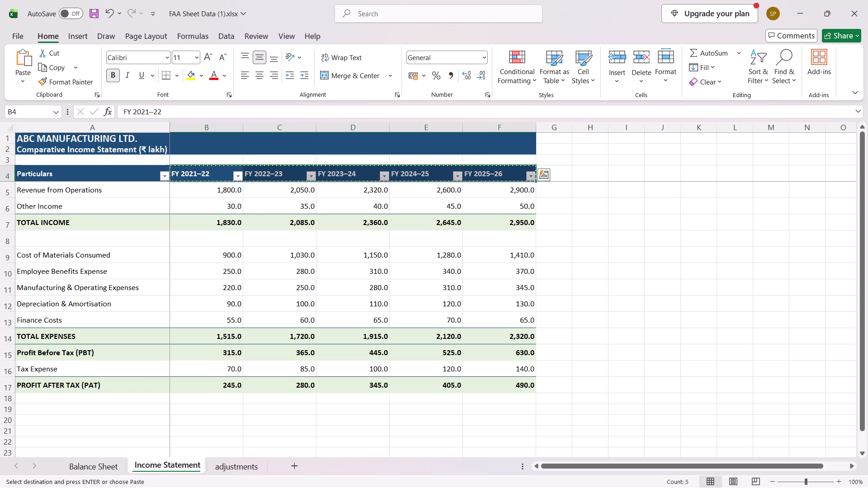
left_click(232, 464)
left_click(161, 173)
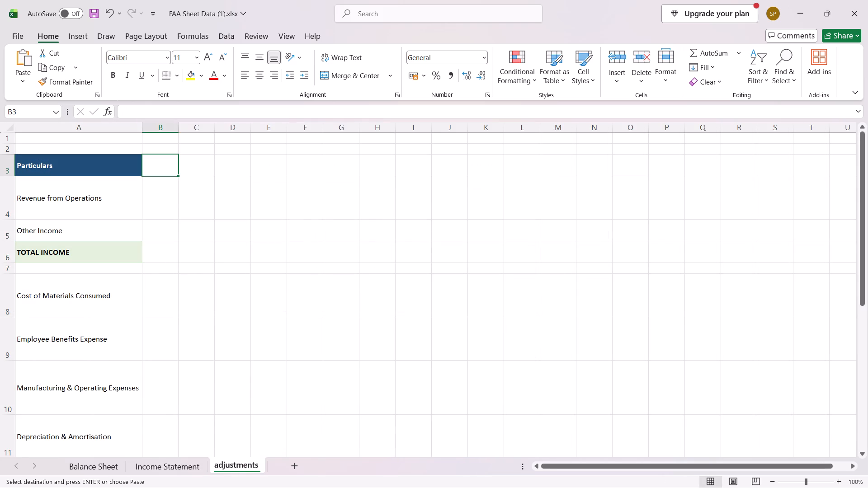
key("ctrl+v")
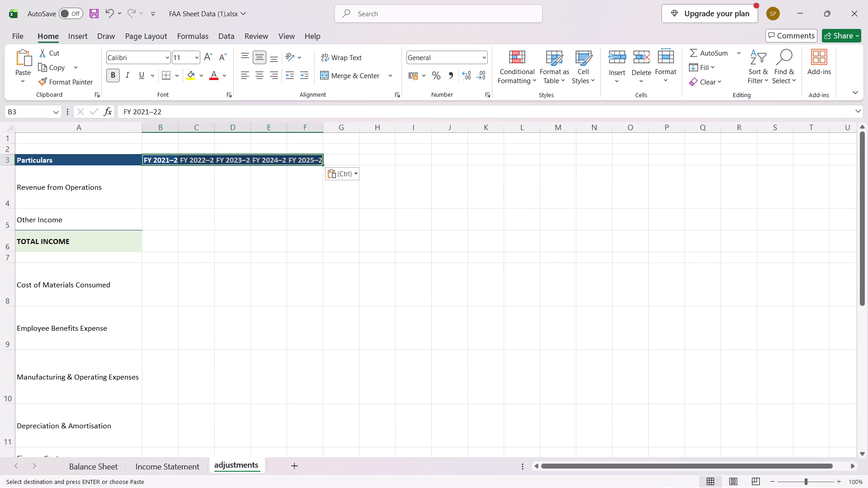
Widen columns B to F of the adjustments sheet so the year headers from FY 2021–22 to FY 2025–26 show in full.
right_click(179, 132)
right_click(179, 132)
right_click(179, 132)
right_click(179, 132)
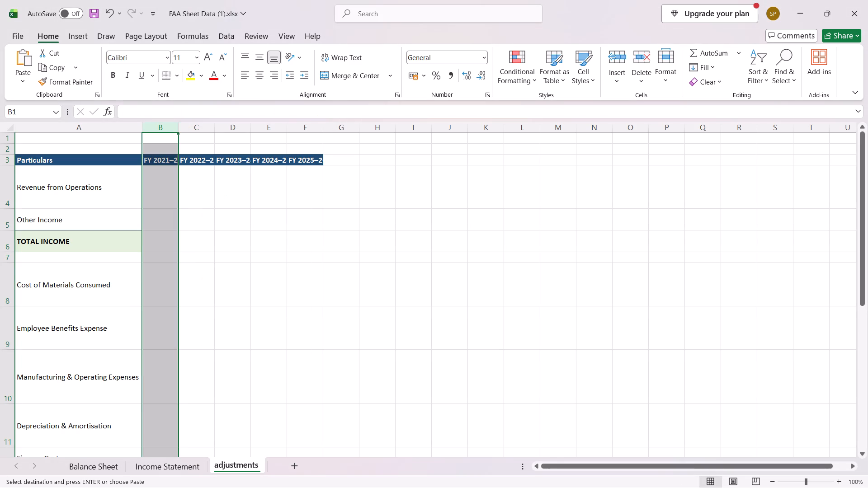
left_click(179, 132)
left_click_drag(179, 132, 202, 132)
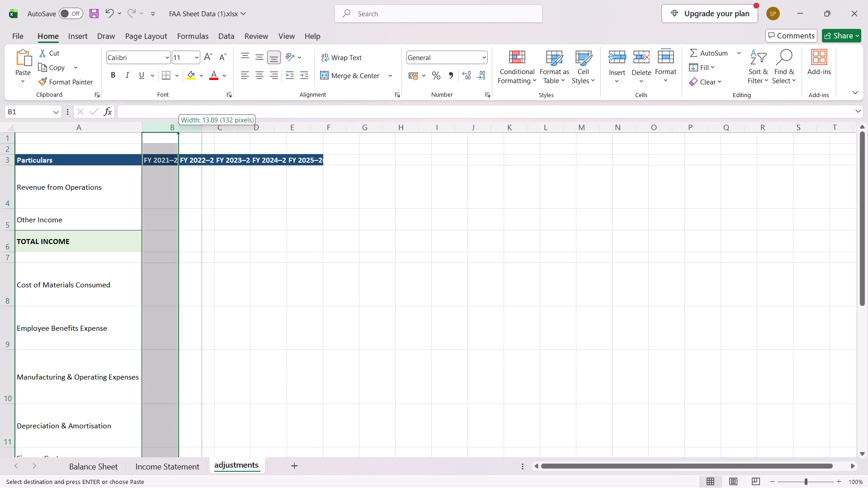
left_click_drag(202, 132, 210, 132)
left_click_drag(210, 132, 189, 133)
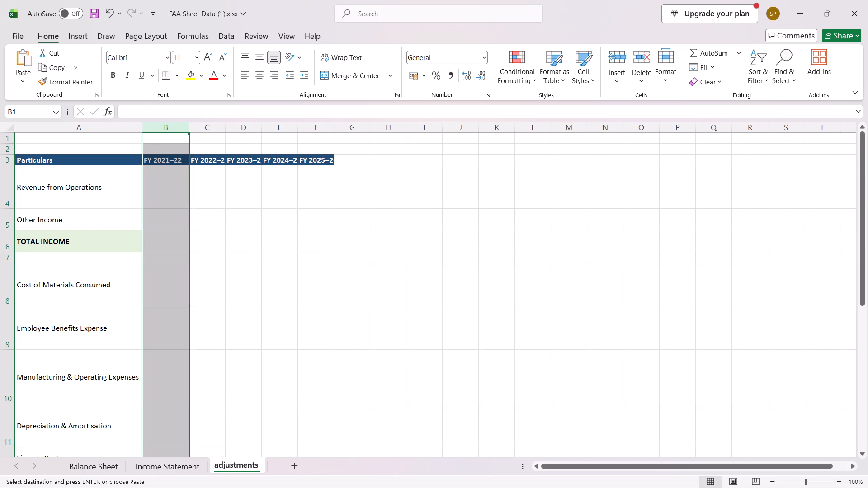
left_click(218, 138)
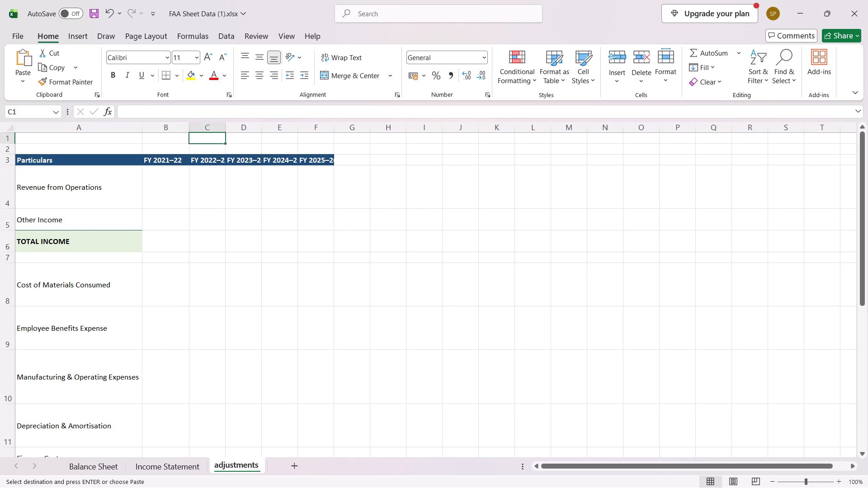
left_click(222, 163)
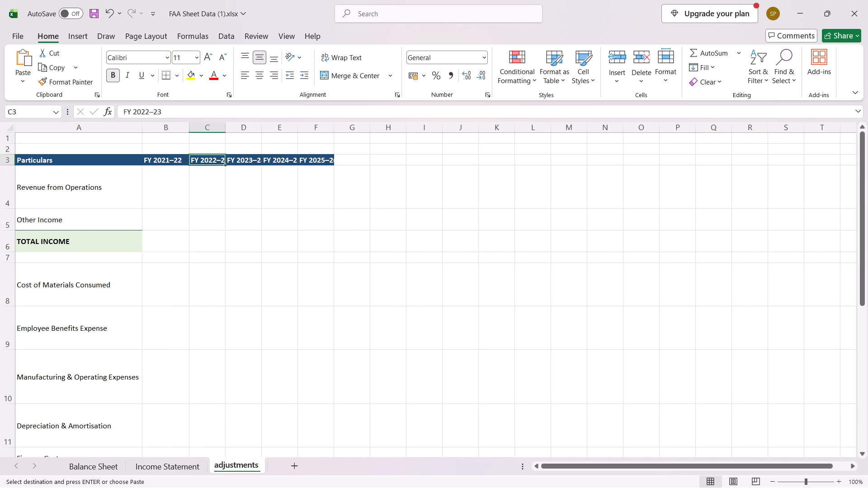
left_click_drag(226, 132, 229, 132)
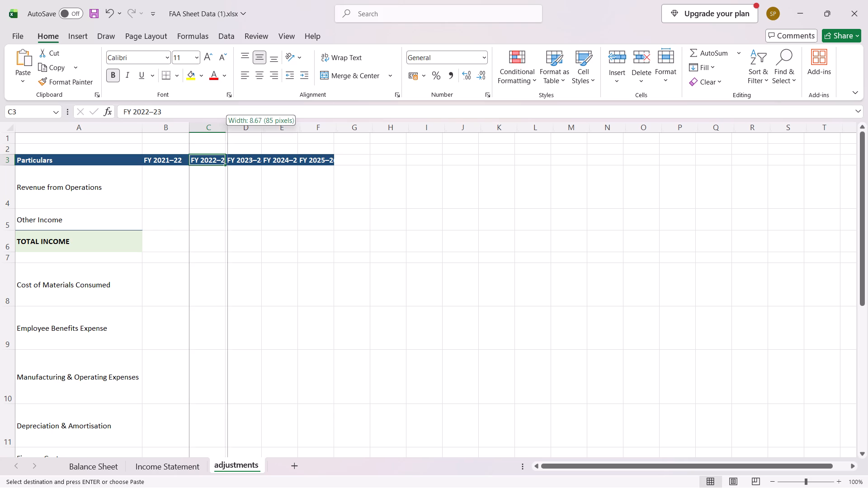
left_click_drag(229, 132, 236, 134)
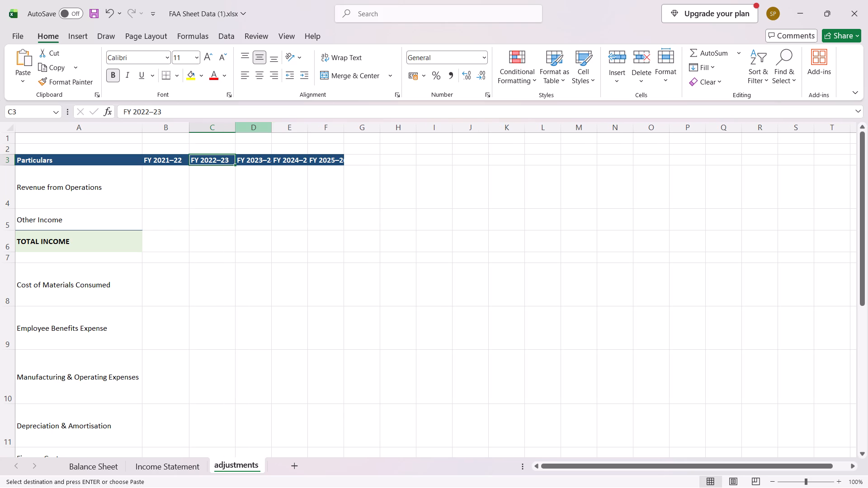
left_click_drag(271, 133, 275, 135)
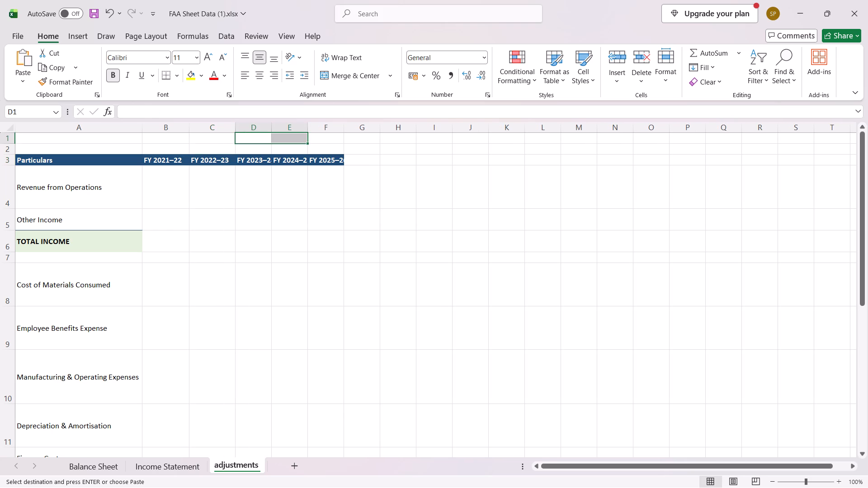
left_click(263, 159)
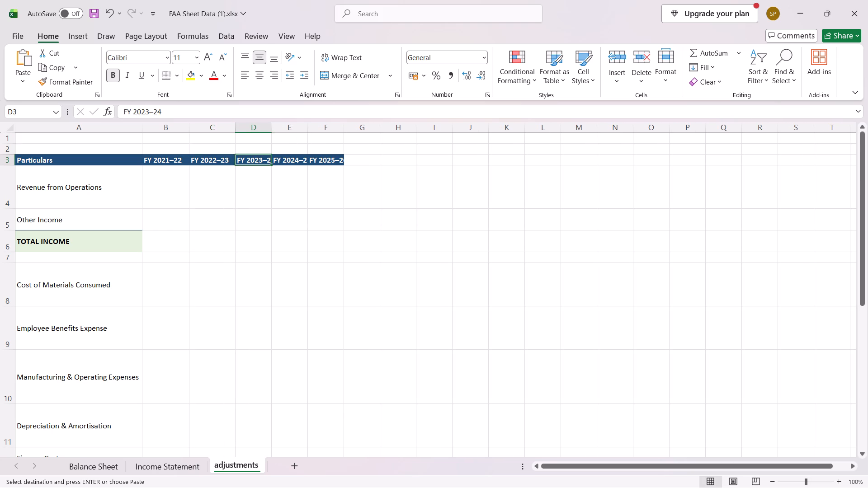
left_click_drag(271, 131, 279, 132)
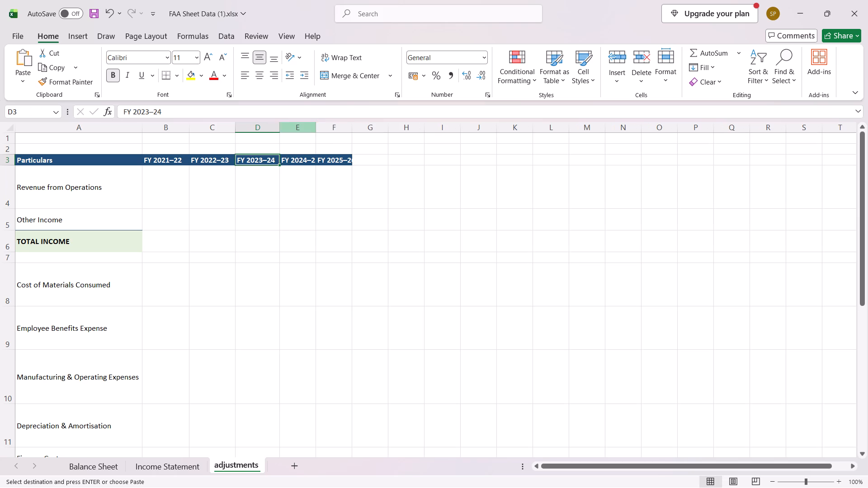
left_click_drag(316, 131, 319, 131)
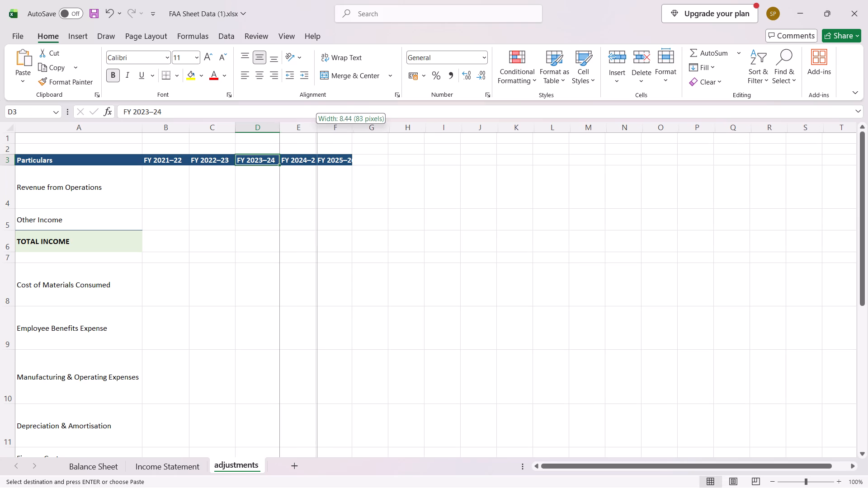
left_click_drag(319, 131, 326, 132)
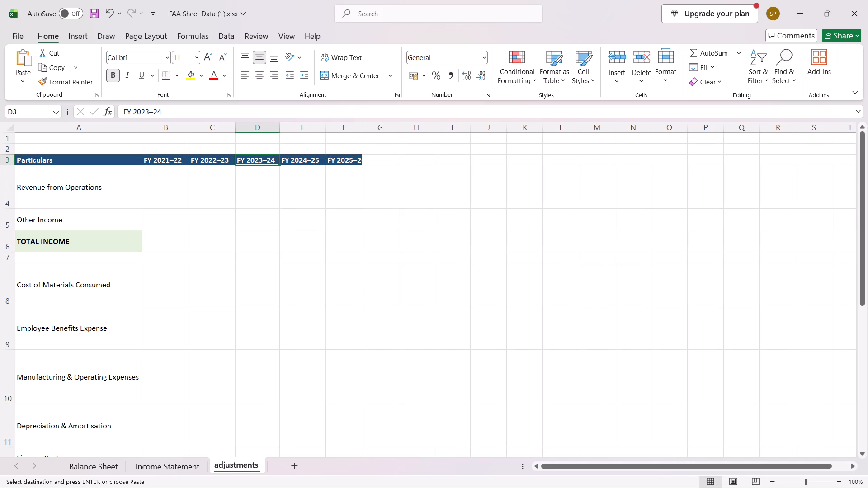
left_click_drag(360, 131, 376, 132)
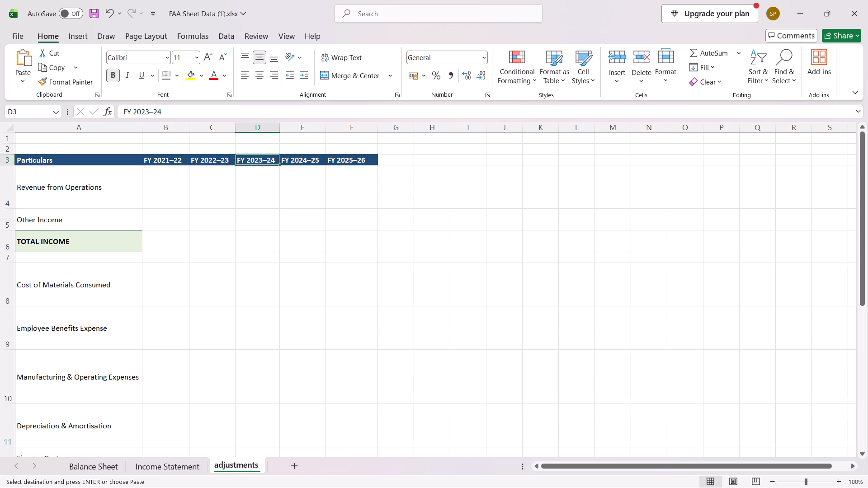
Link Revenue from Operations in B4 of the adjustments sheet to cell B5 of the Income Statement and fill it across to F4.
left_click(164, 197)
key("equal")
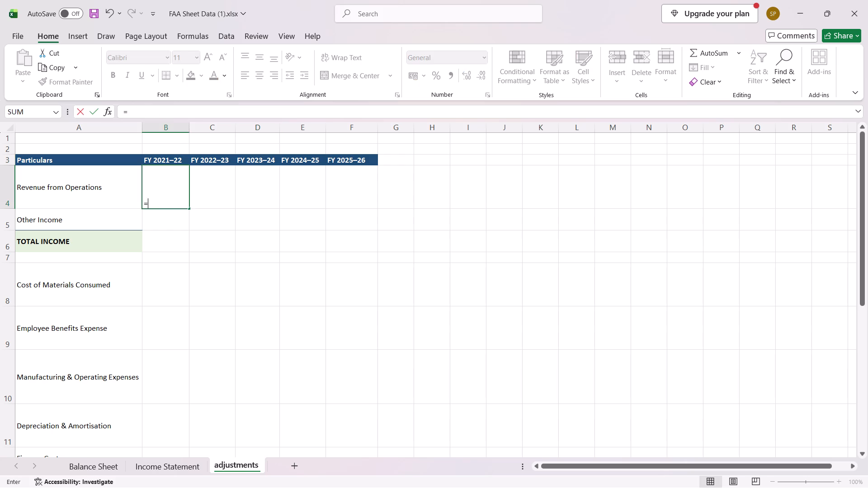
left_click(172, 464)
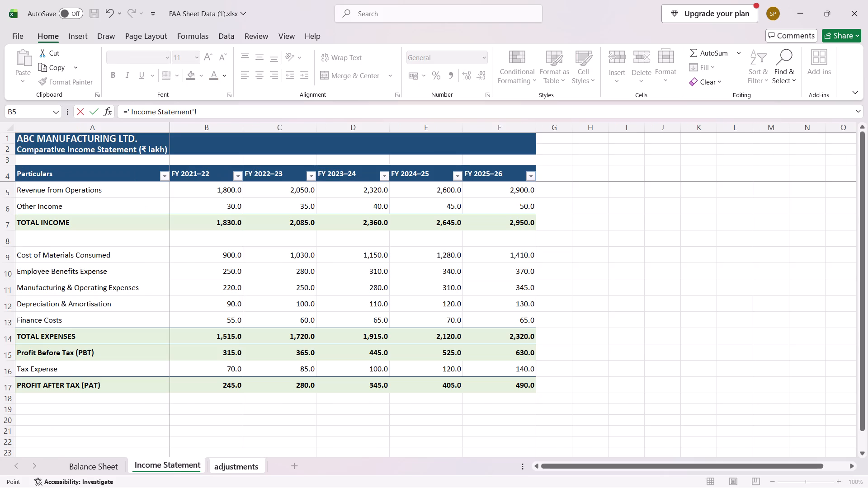
left_click(229, 197)
key("Return")
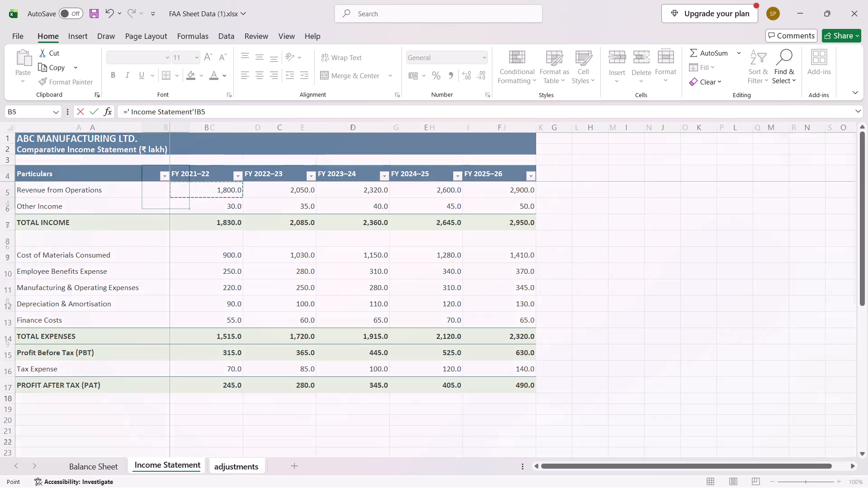
left_click(177, 199)
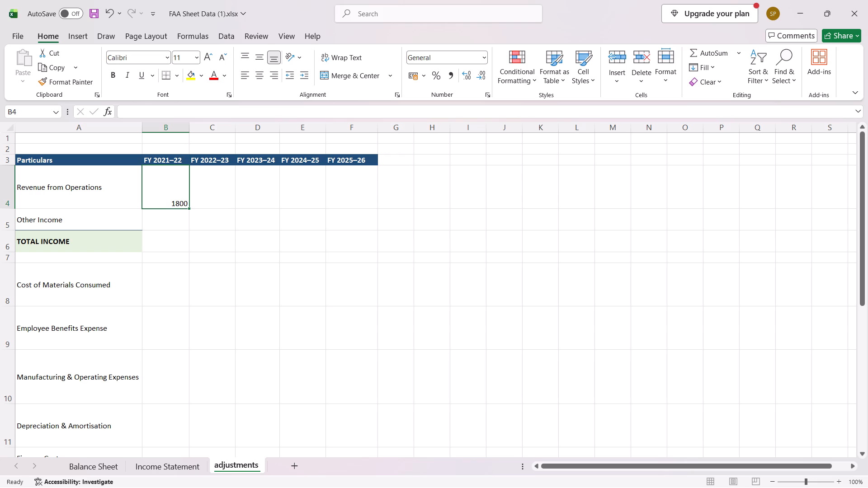
left_click_drag(189, 209, 374, 205)
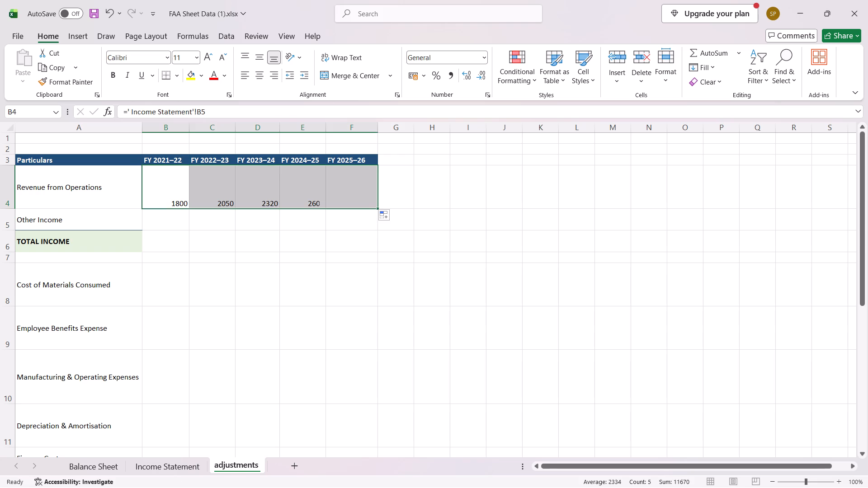
Insert an entire row above Other Income in the adjustments sheet.
left_click(151, 226)
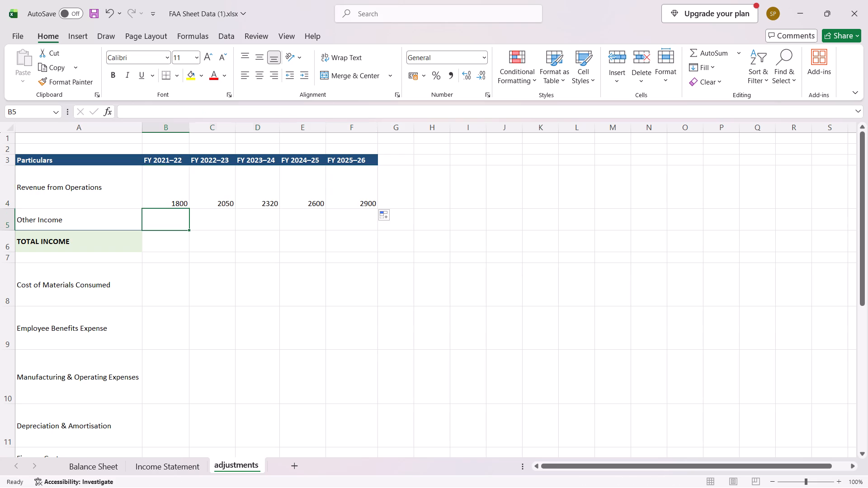
left_click_drag(173, 225, 321, 234)
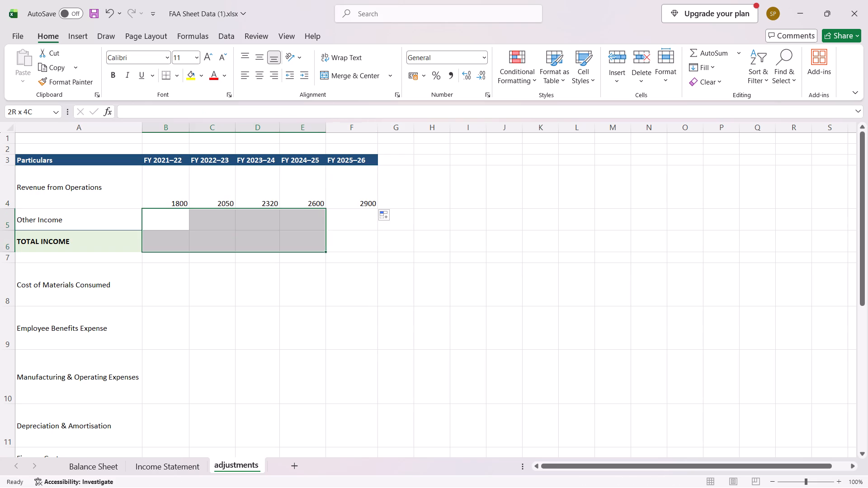
left_click_drag(321, 234, 352, 220)
right_click(352, 220)
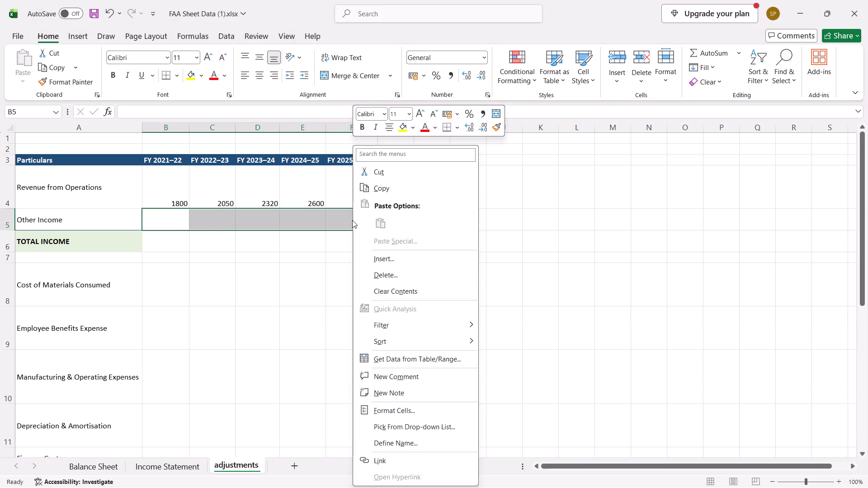
left_click(394, 262)
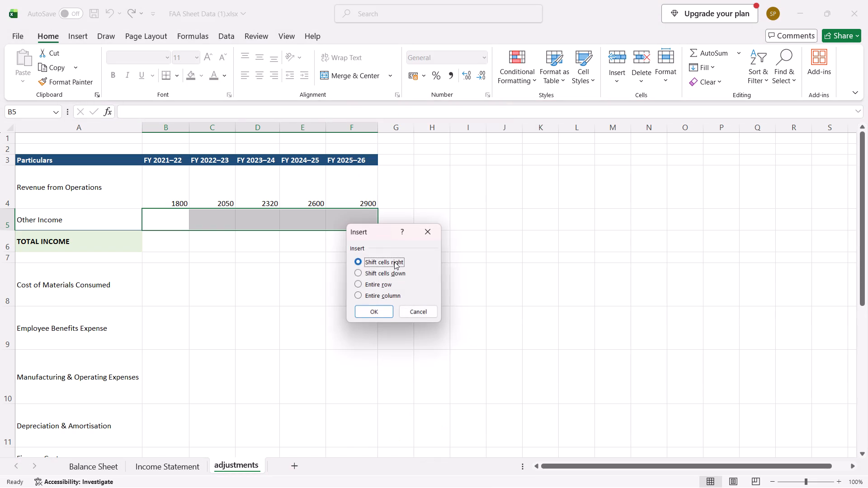
left_click(359, 283)
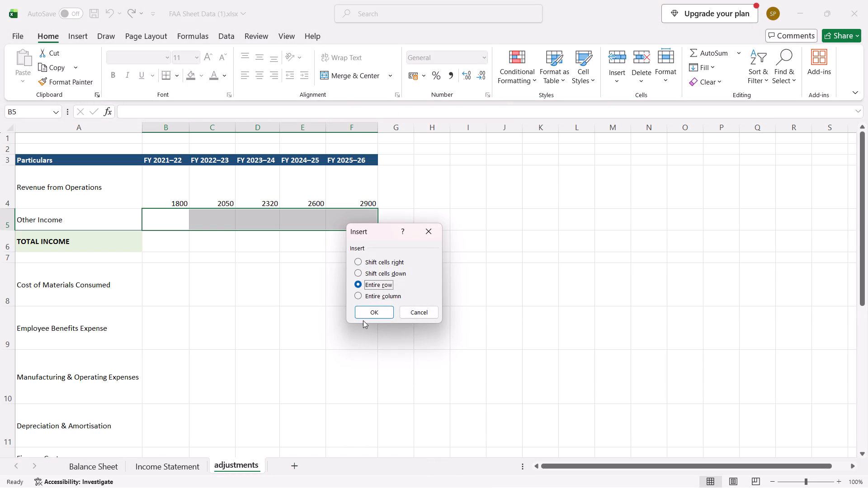
left_click(373, 313)
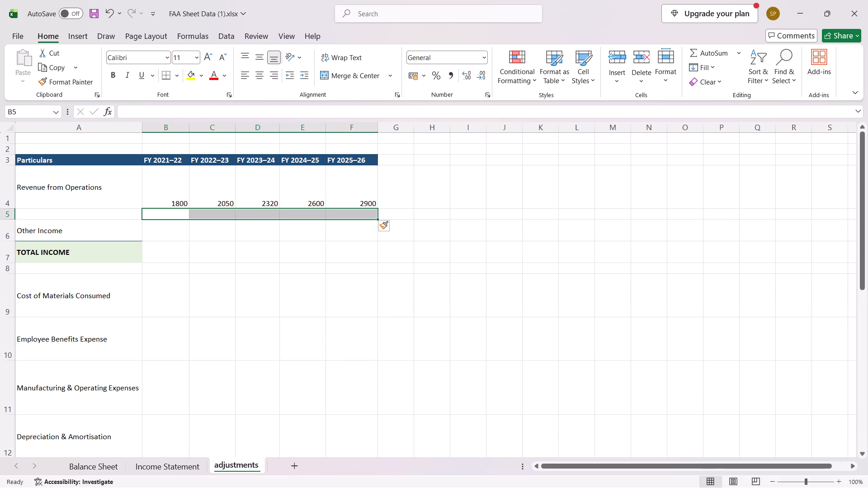
Label the new row below Revenue from Operations "%change" in cell A5.
key("shift+percent")
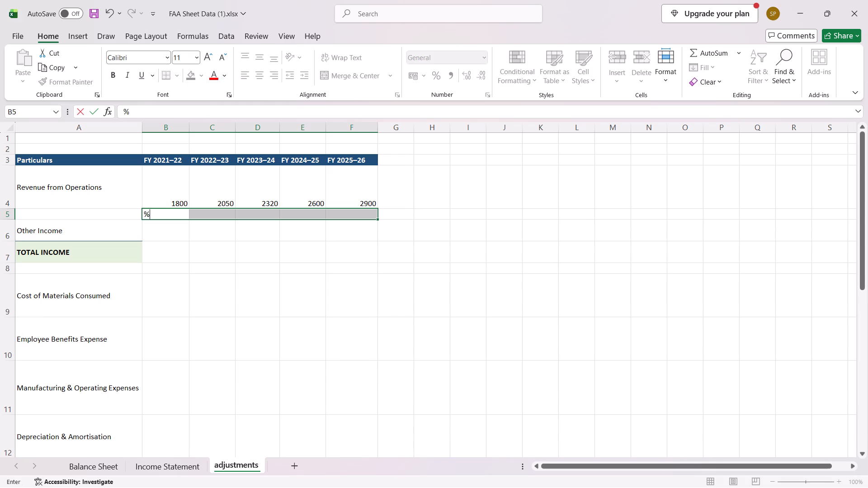
key("BackSpace")
left_click(93, 217)
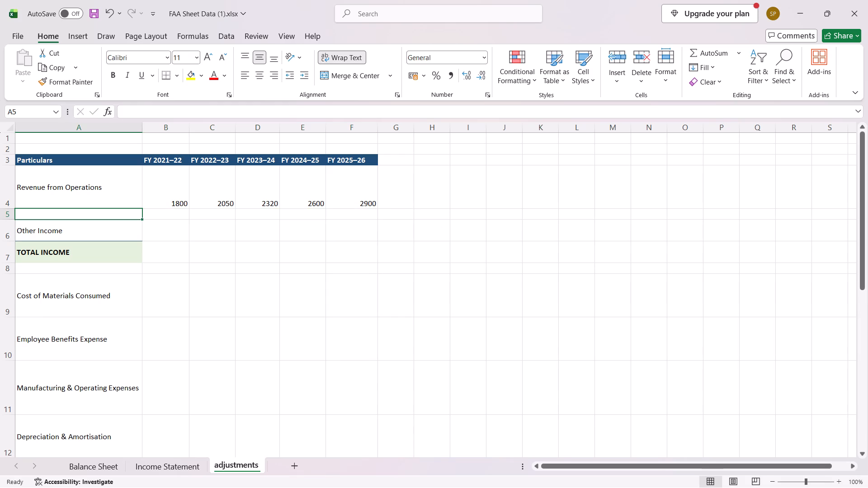
type("%c")
type("hange")
key("space")
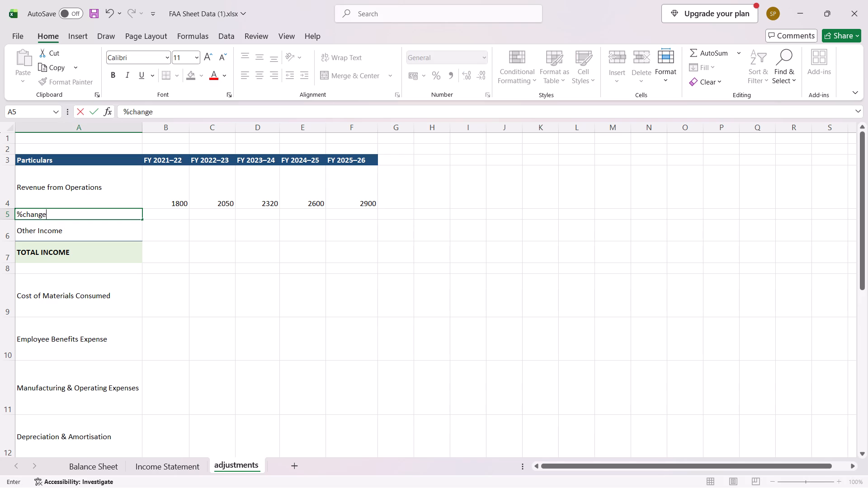
left_click(160, 210)
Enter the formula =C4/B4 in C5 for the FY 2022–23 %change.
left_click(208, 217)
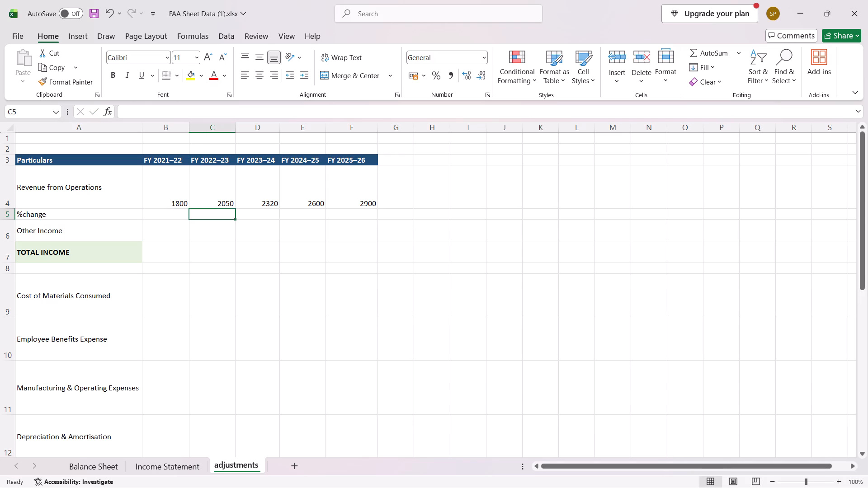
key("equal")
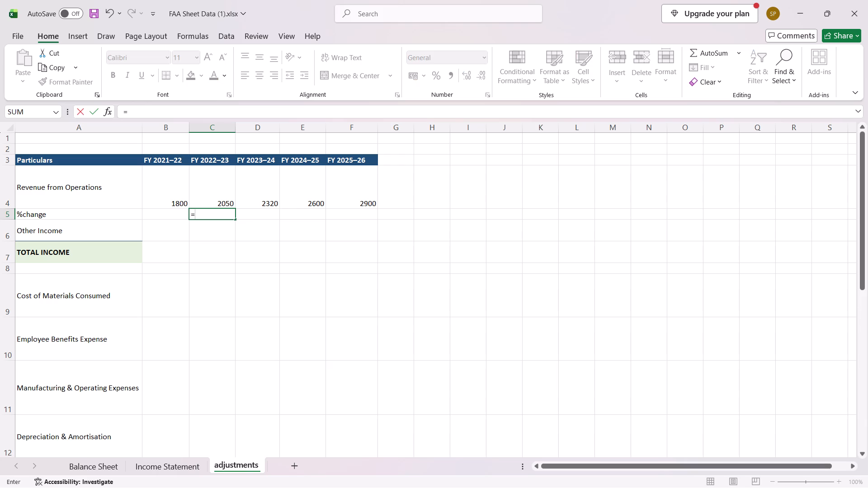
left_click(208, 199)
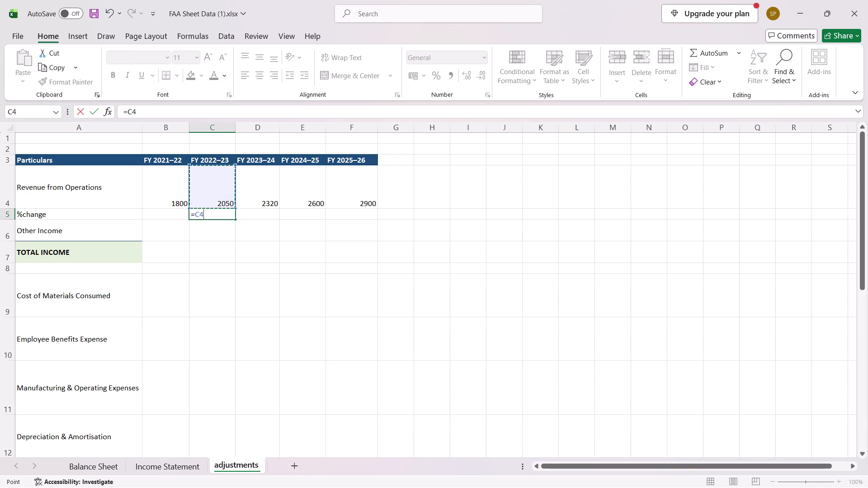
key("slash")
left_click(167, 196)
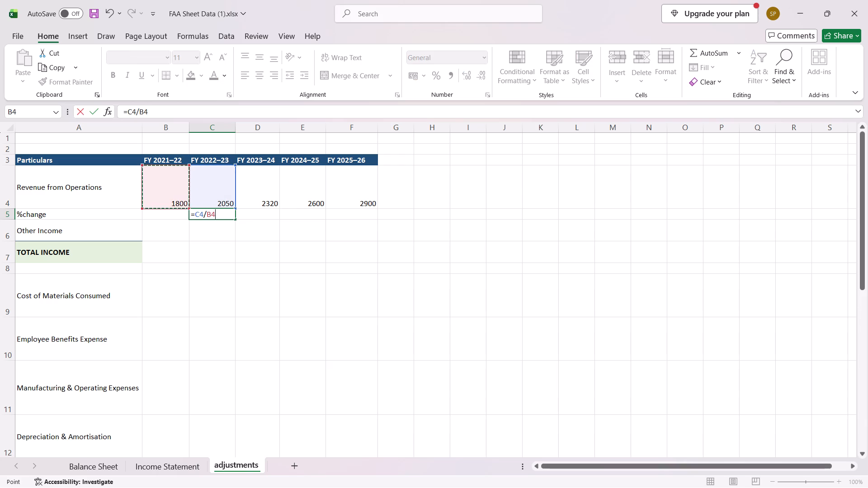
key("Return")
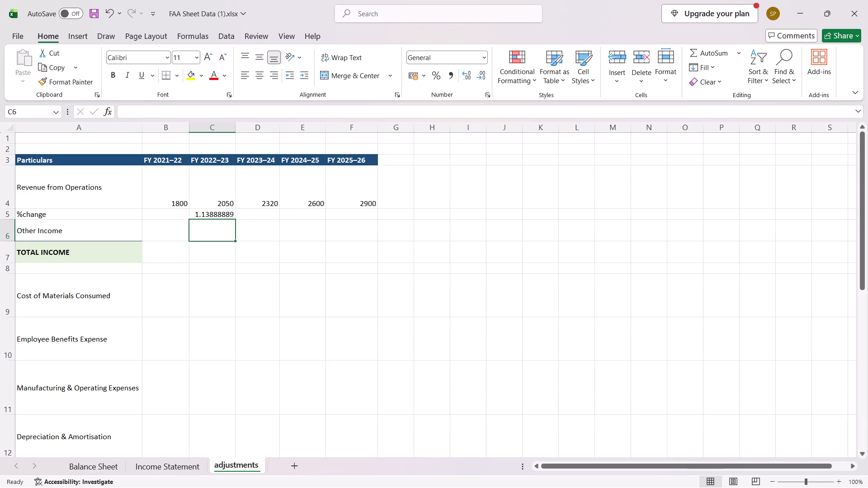
Format cell C5 as a percentage.
left_click(209, 214)
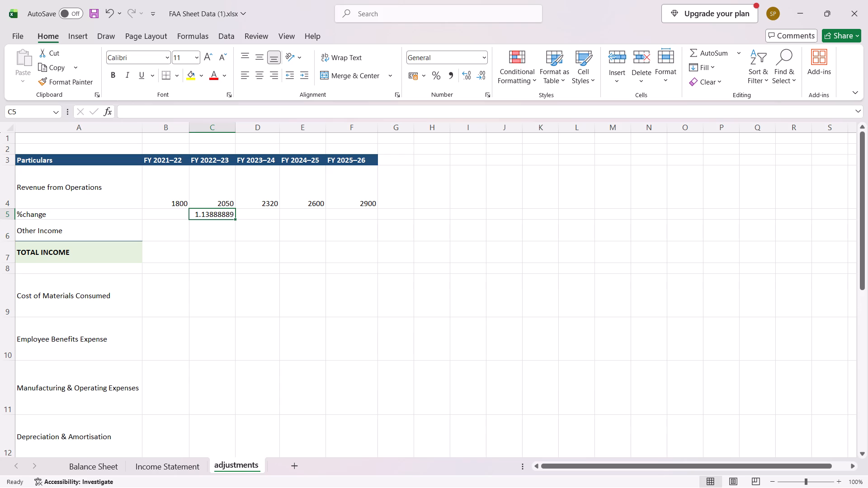
left_click(439, 76)
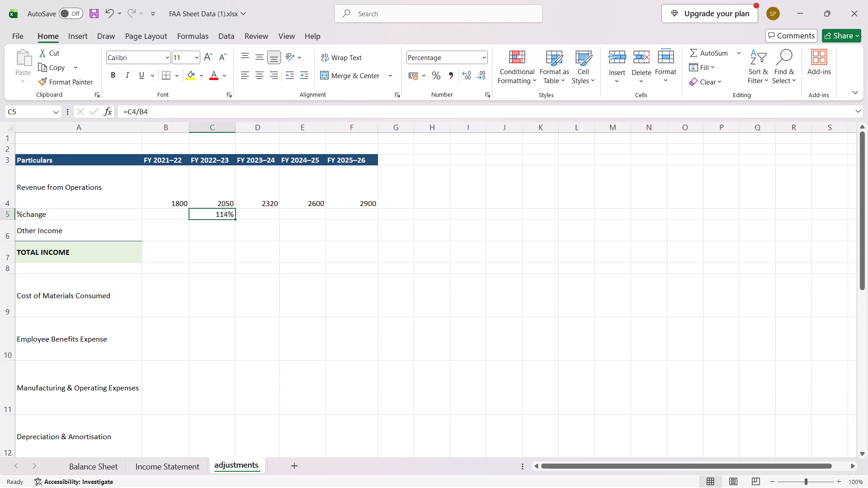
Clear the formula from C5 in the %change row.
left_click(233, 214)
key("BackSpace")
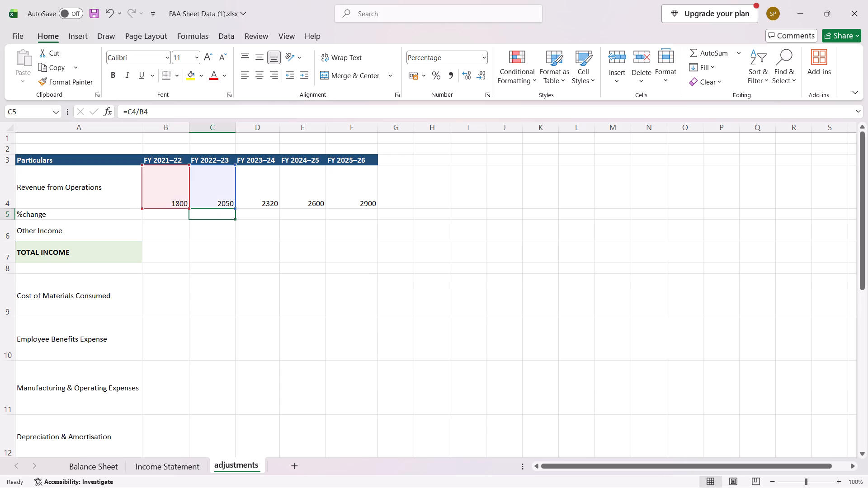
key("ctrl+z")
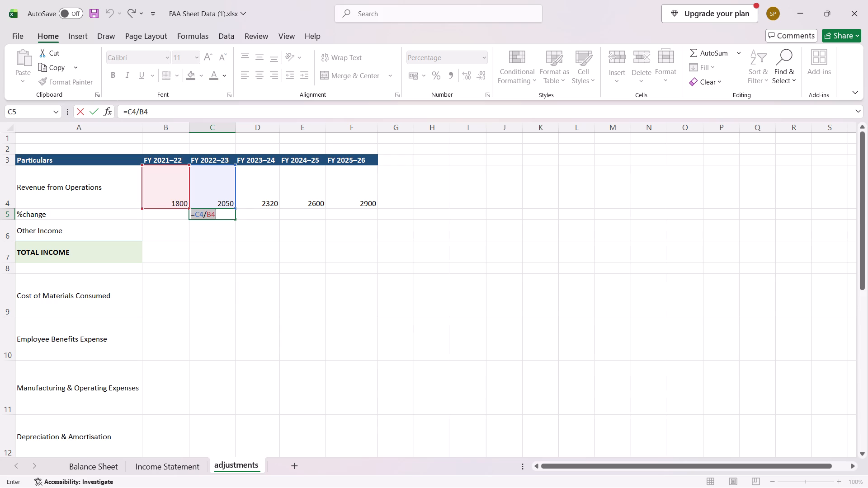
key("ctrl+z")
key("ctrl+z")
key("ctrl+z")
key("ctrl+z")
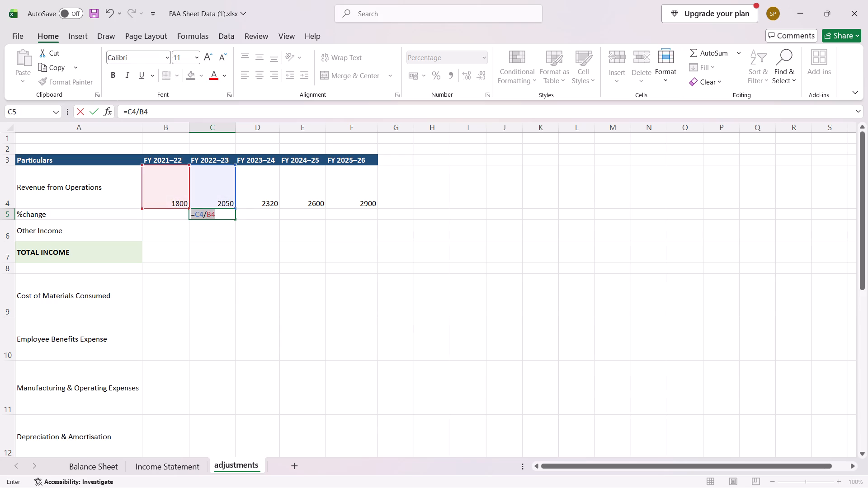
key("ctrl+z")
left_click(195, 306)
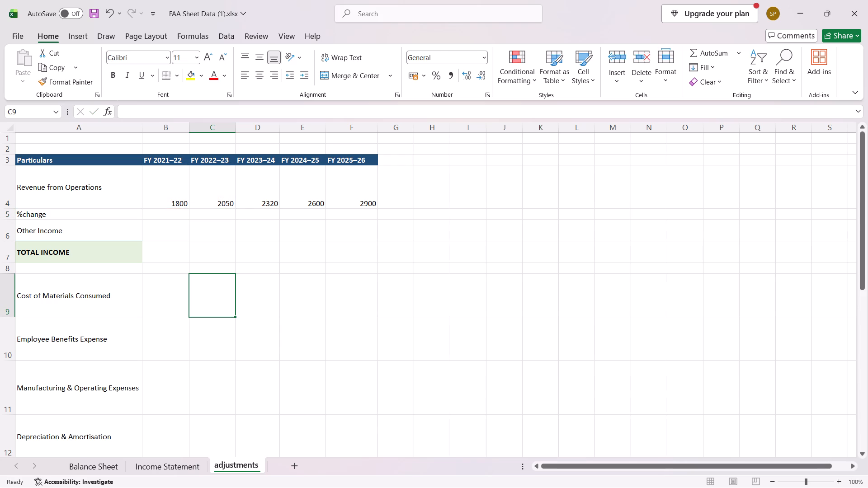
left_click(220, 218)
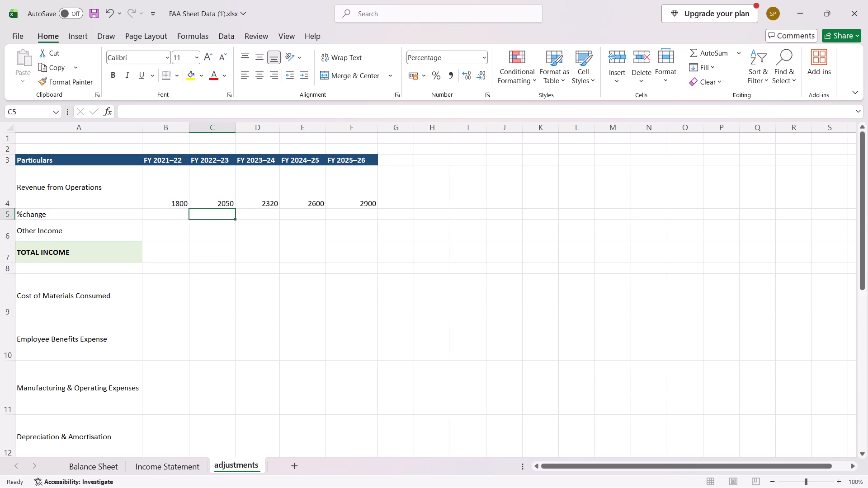
Link Other Income for FY 2021–22 in B6 of the adjustments sheet to cell B6 of the Income Statement.
left_click(198, 237)
left_click(179, 230)
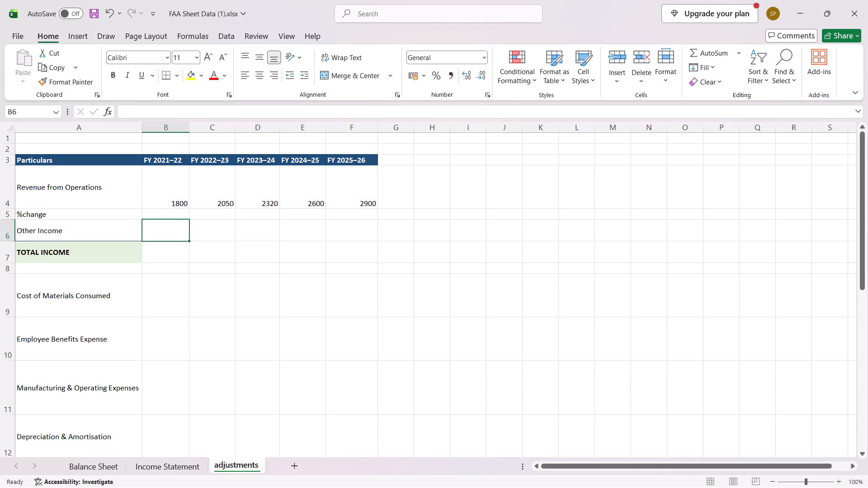
key("equal")
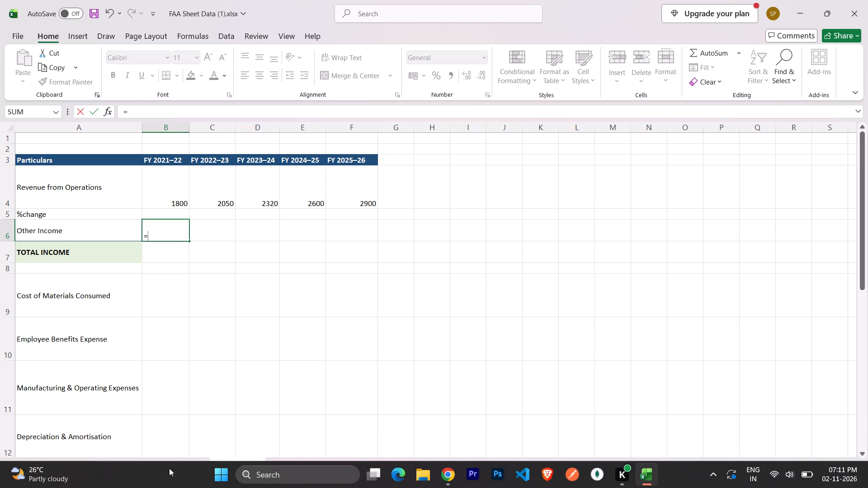
left_click(168, 465)
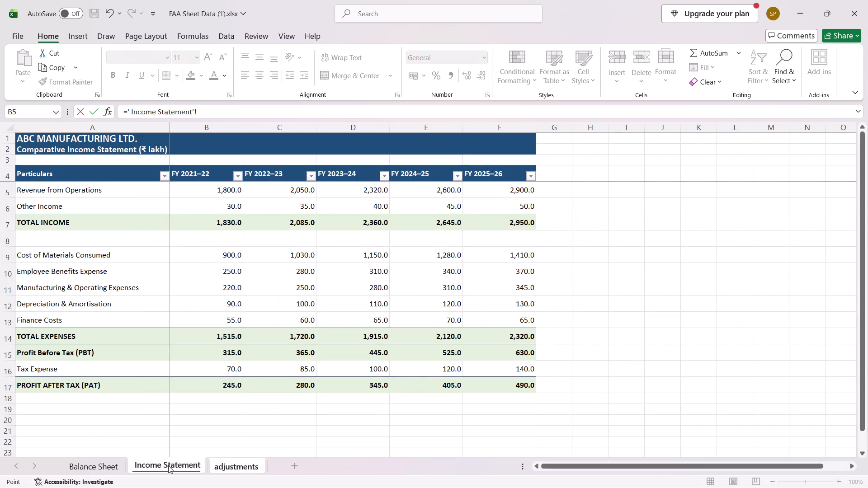
left_click(238, 205)
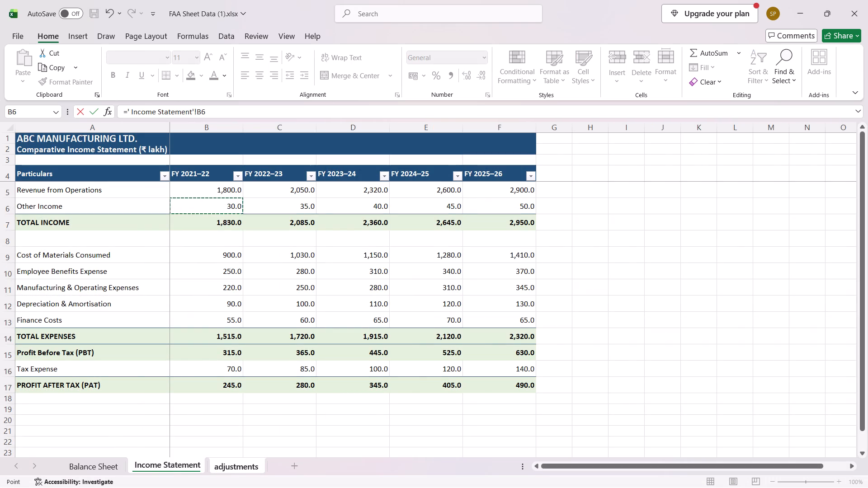
key("Return")
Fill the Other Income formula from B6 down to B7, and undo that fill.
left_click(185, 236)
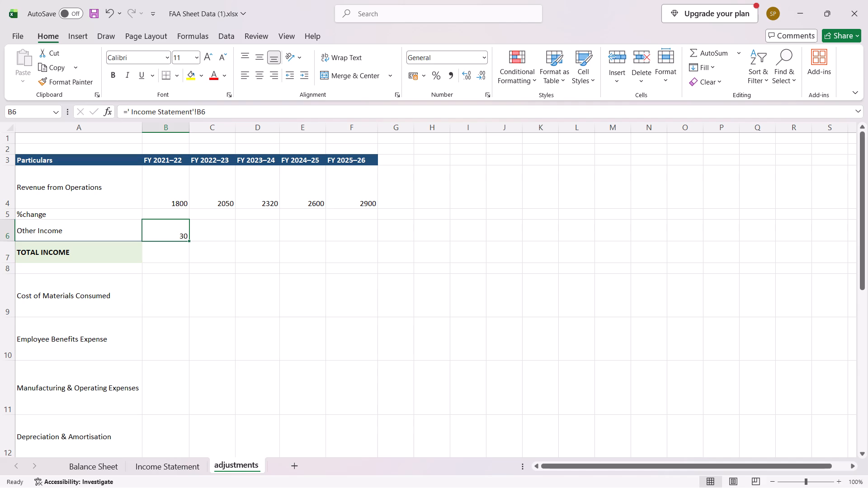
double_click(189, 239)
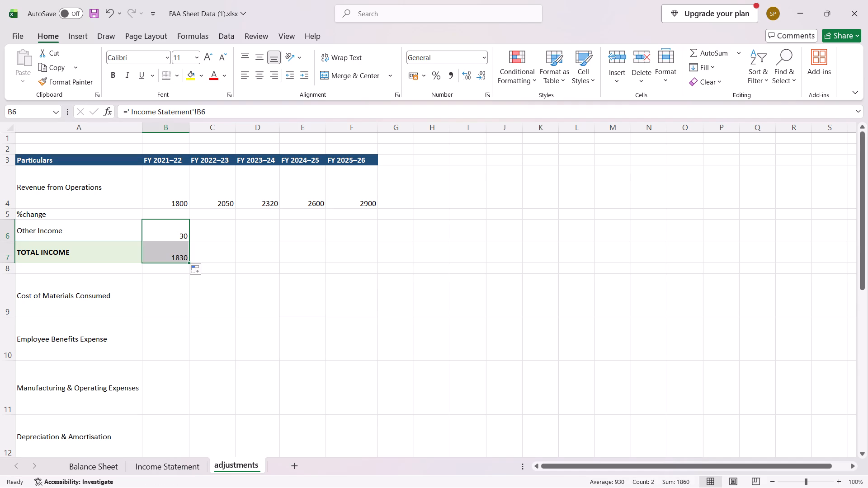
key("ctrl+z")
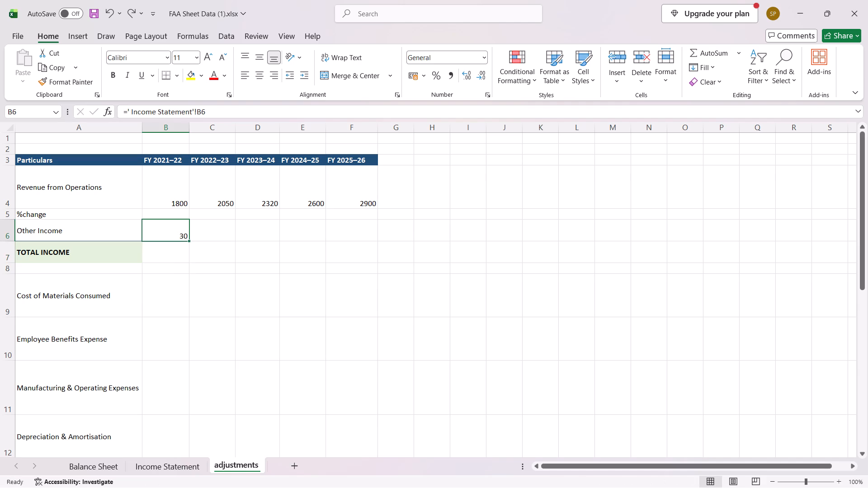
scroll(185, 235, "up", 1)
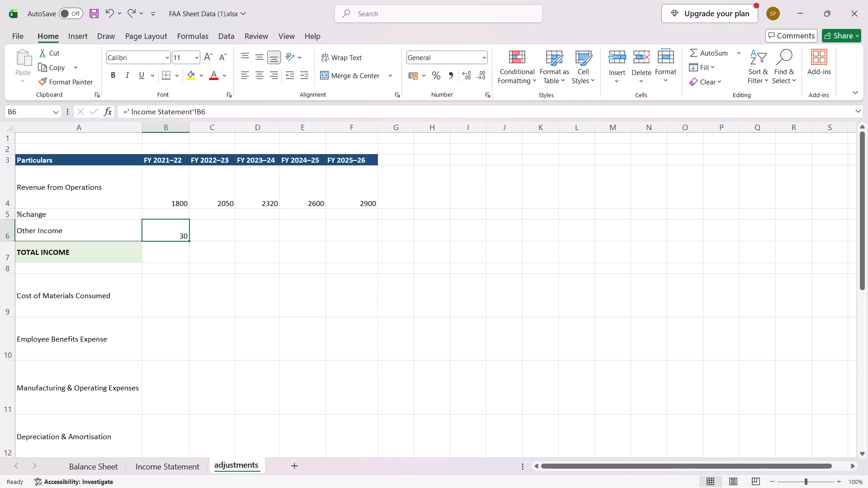
Undo the recent edits back through the Other Income link, the C5 percentage formula and the %change label in A5.
double_click(189, 241)
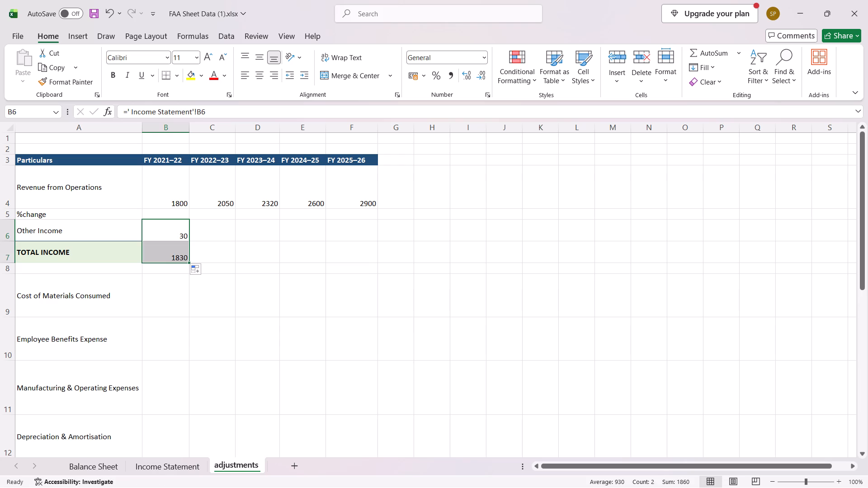
key("ctrl+z")
key("ctrl+z")
key("ctrl+z")
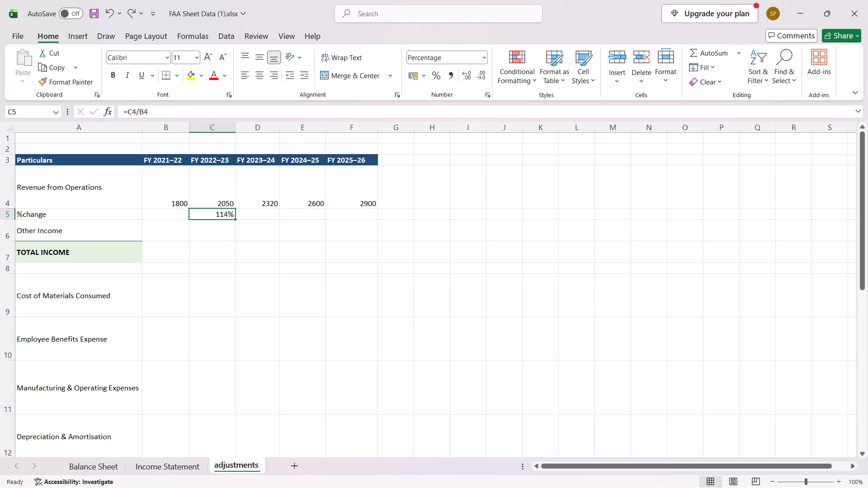
key("ctrl+z")
key("ctrl+z")
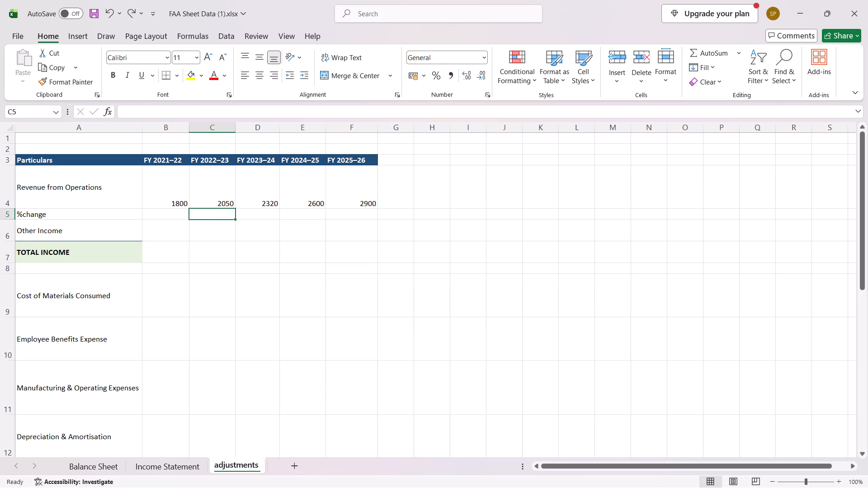
key("ctrl+z")
Link Other Income for FY 2021–22 in B6 of the adjustments sheet to cell B6 of the Income Statement.
left_click(157, 234)
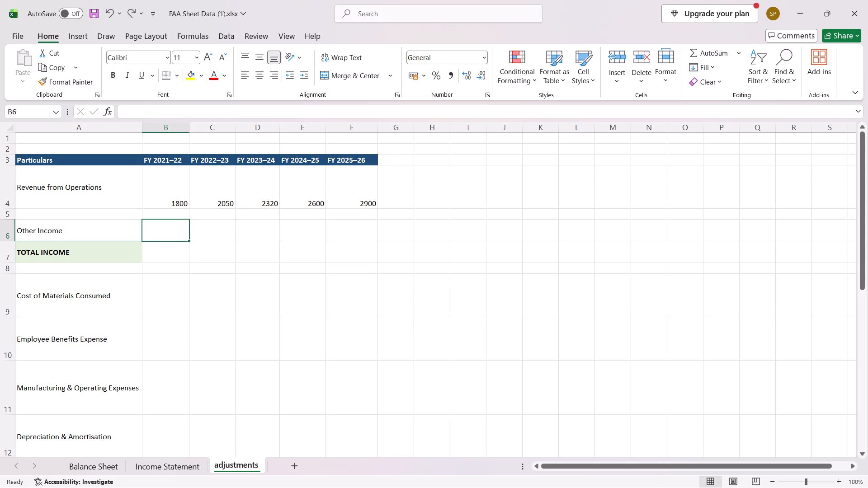
key("equal")
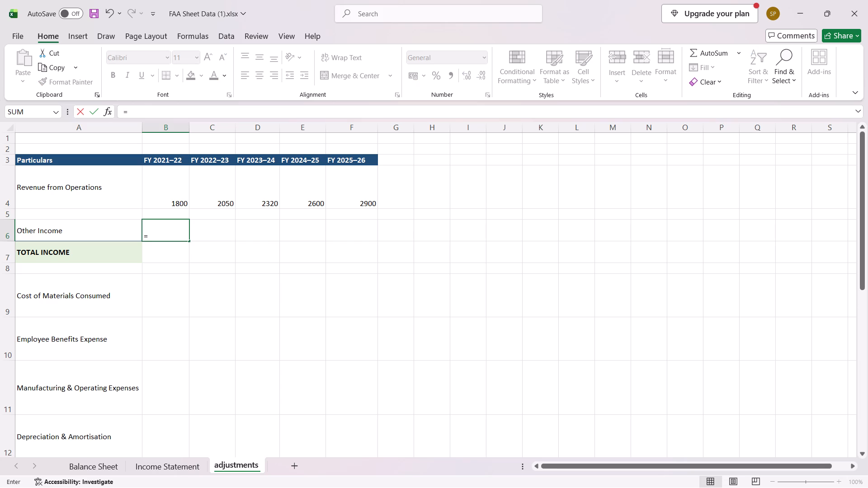
left_click(175, 468)
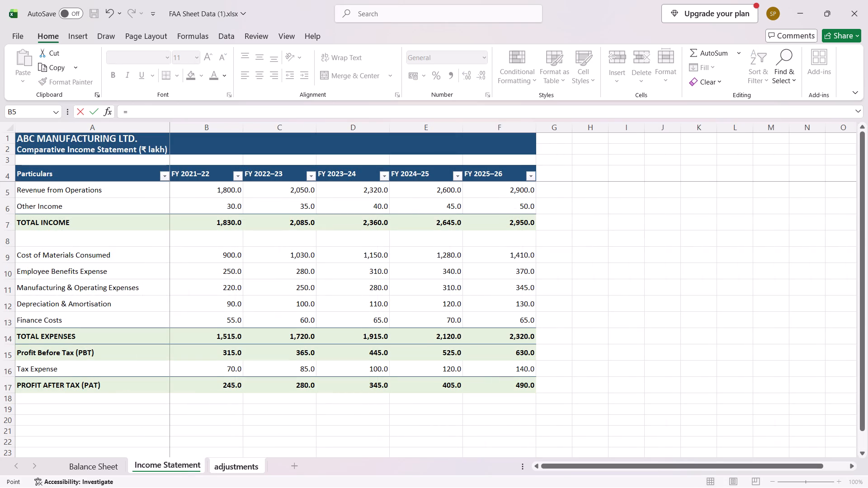
left_click(234, 208)
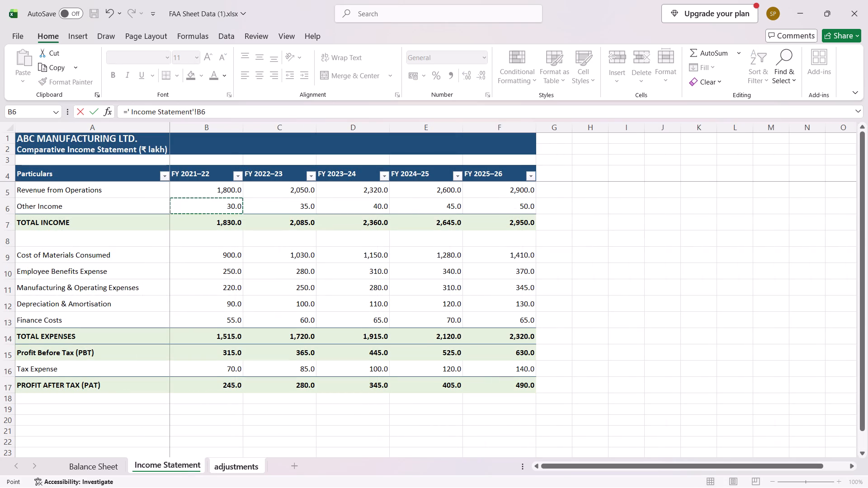
key("Return")
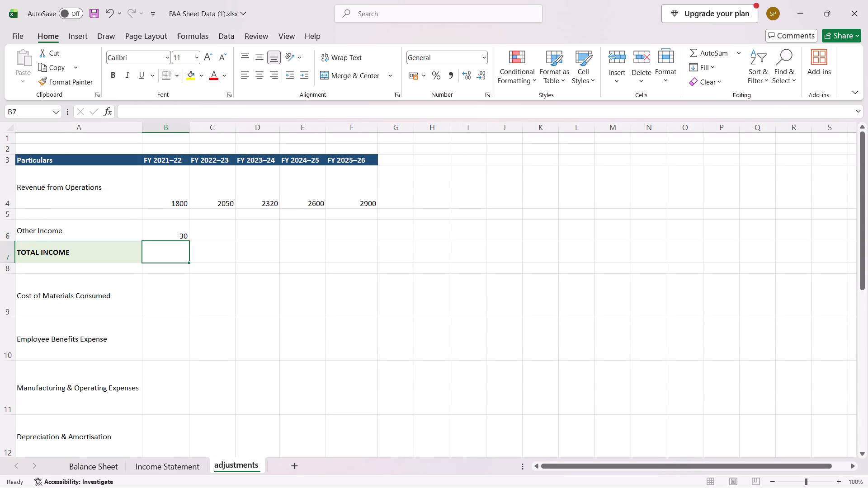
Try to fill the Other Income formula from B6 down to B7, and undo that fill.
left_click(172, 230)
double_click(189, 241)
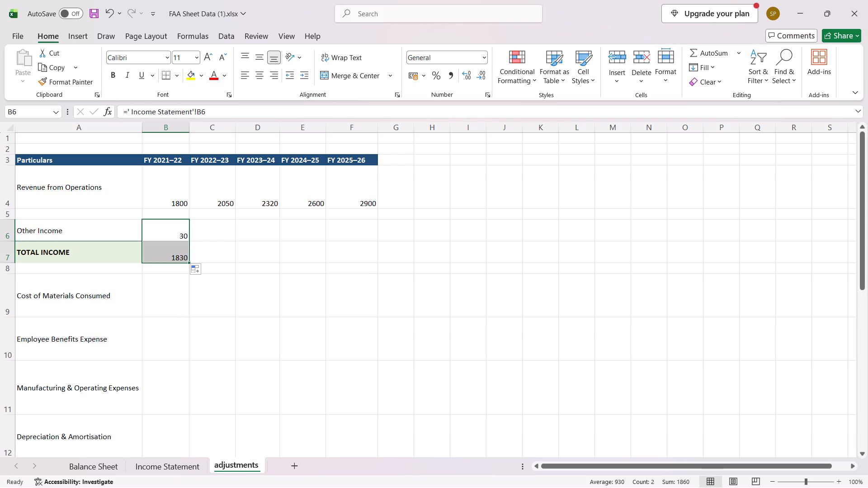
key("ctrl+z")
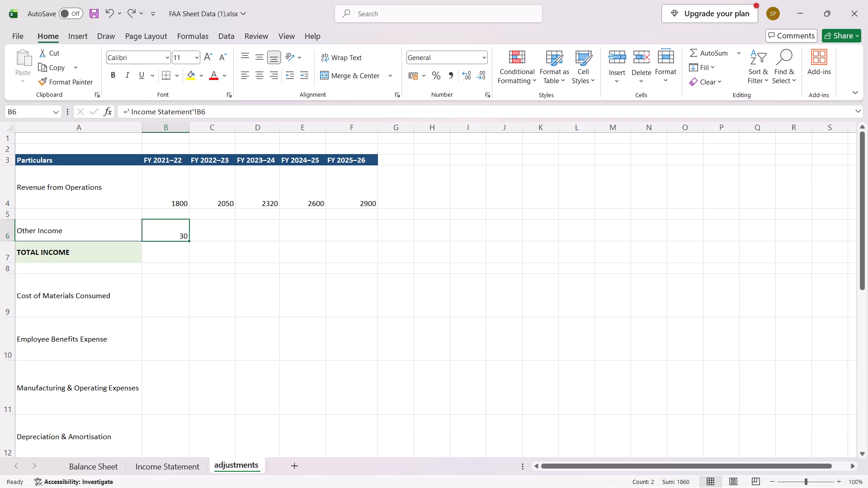
Fill the Other Income formula from B6 across to F6 for FY 2022–23 through FY 2025–26.
scroll(189, 246, "down", 1)
left_click_drag(189, 239, 225, 240)
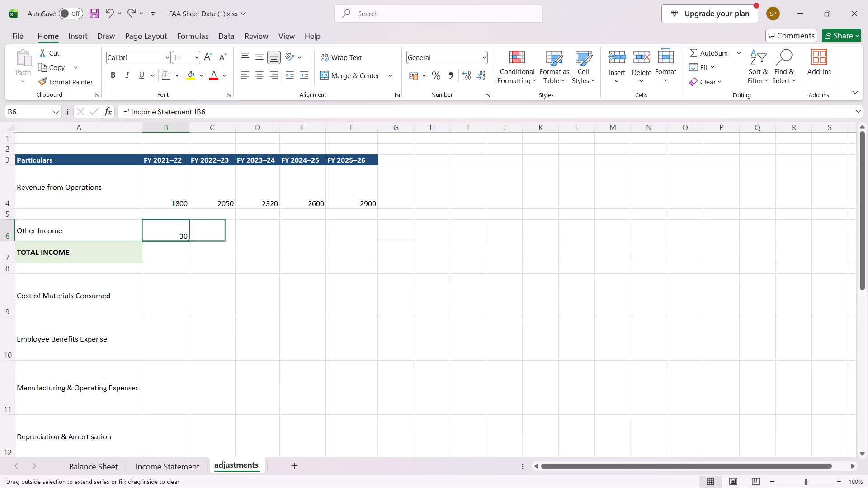
left_click_drag(225, 240, 365, 235)
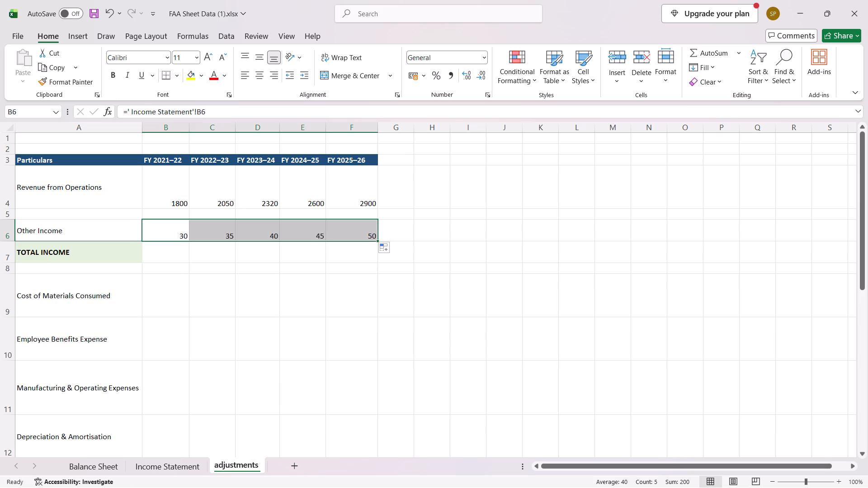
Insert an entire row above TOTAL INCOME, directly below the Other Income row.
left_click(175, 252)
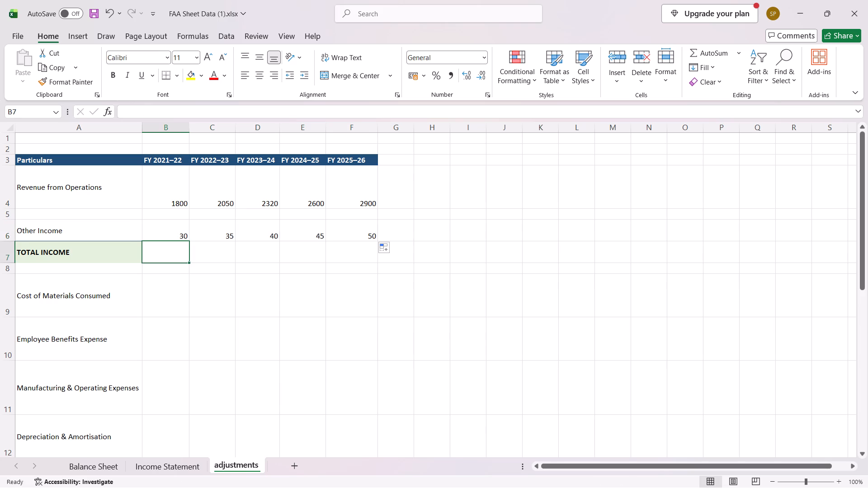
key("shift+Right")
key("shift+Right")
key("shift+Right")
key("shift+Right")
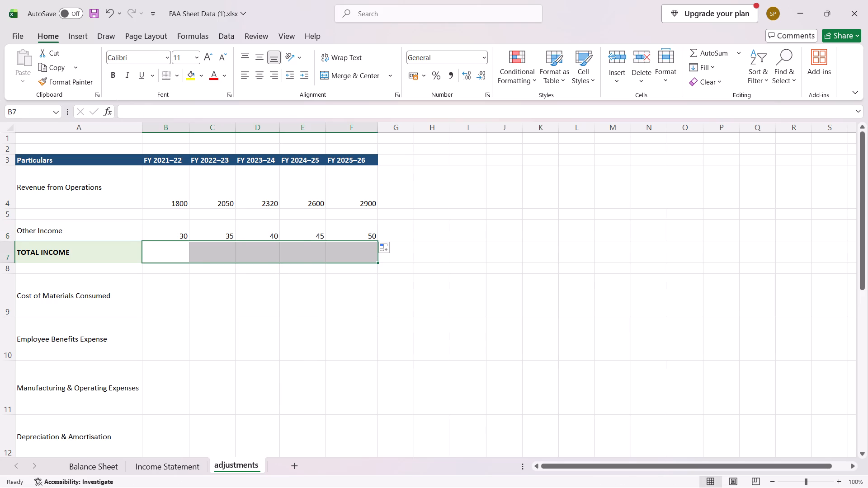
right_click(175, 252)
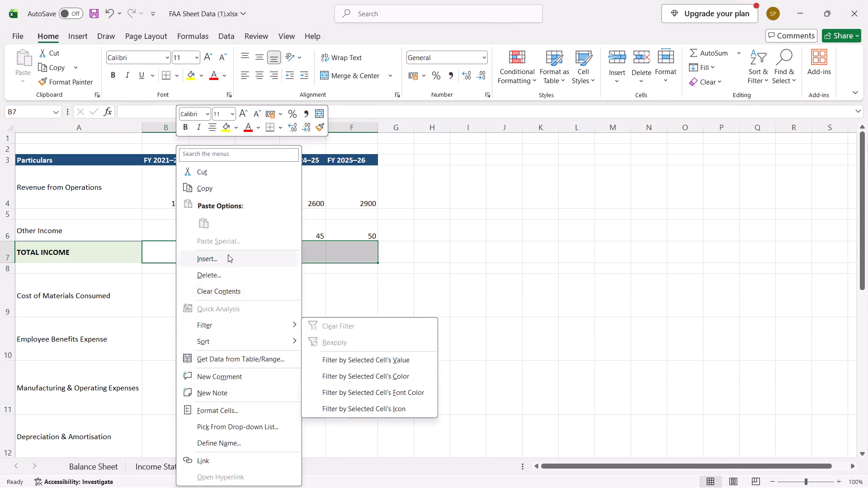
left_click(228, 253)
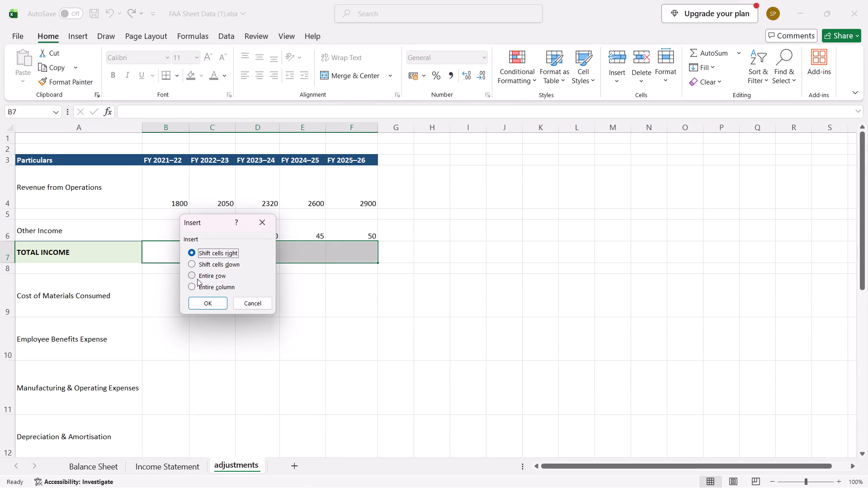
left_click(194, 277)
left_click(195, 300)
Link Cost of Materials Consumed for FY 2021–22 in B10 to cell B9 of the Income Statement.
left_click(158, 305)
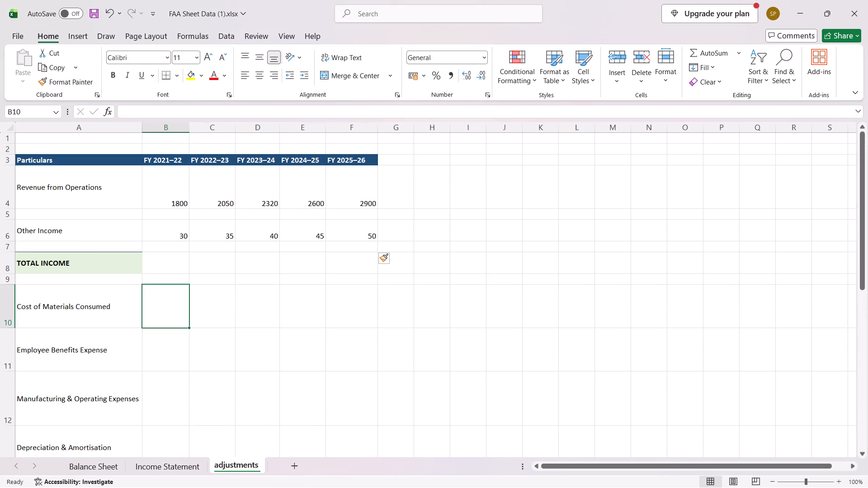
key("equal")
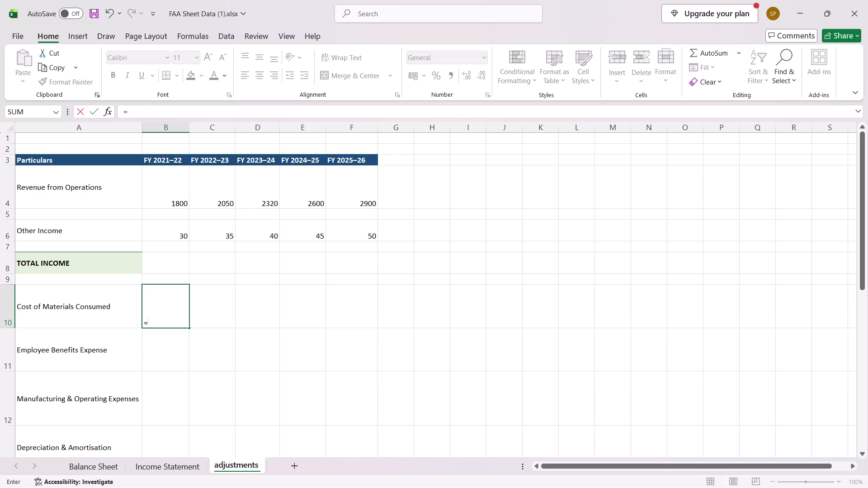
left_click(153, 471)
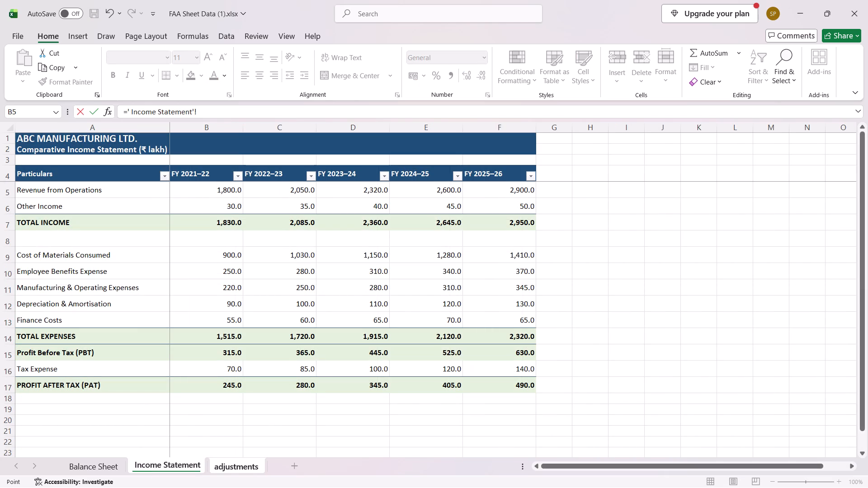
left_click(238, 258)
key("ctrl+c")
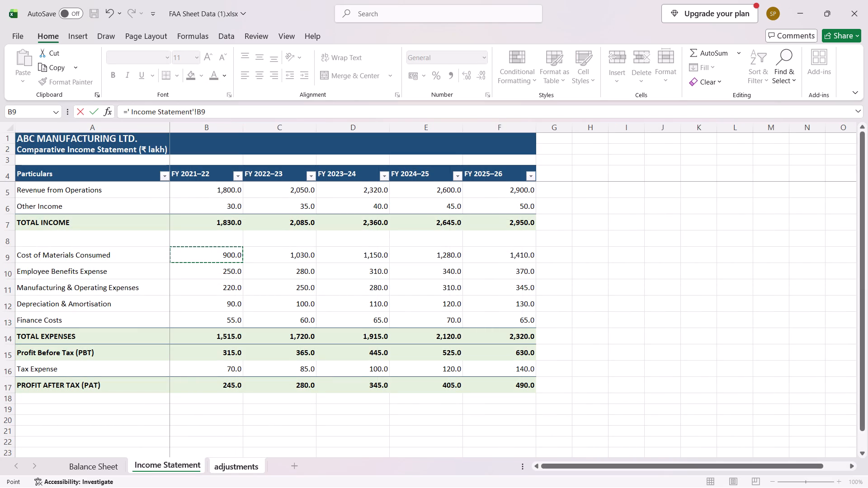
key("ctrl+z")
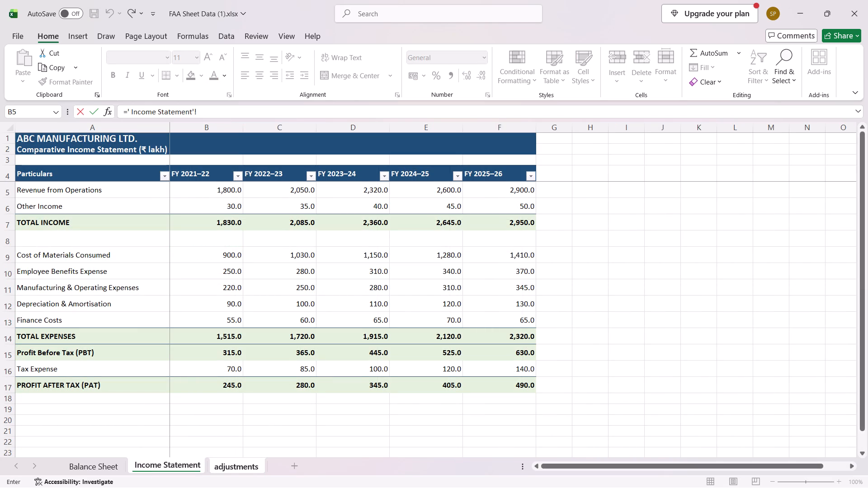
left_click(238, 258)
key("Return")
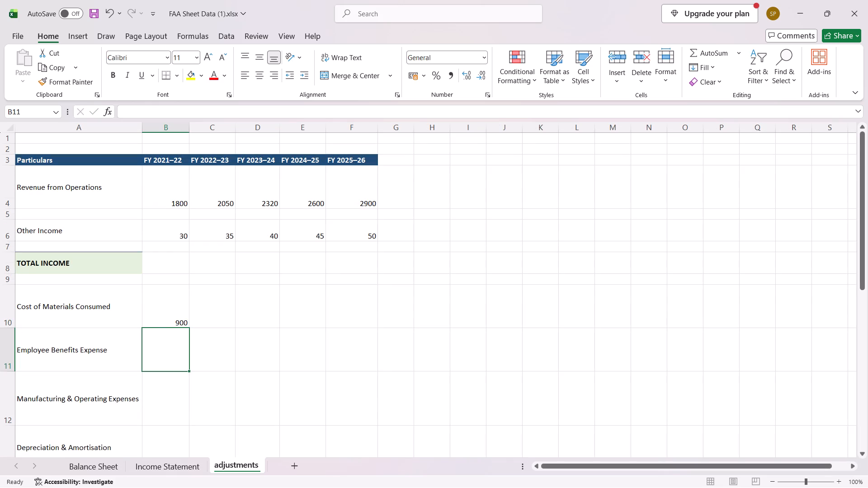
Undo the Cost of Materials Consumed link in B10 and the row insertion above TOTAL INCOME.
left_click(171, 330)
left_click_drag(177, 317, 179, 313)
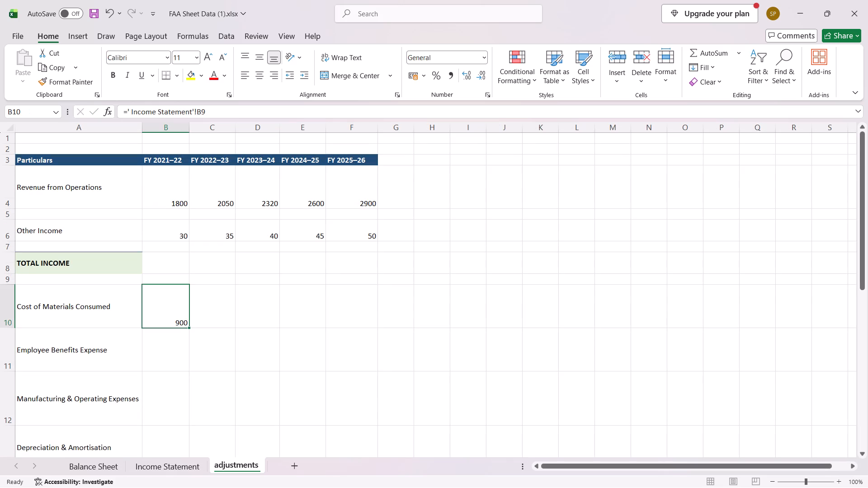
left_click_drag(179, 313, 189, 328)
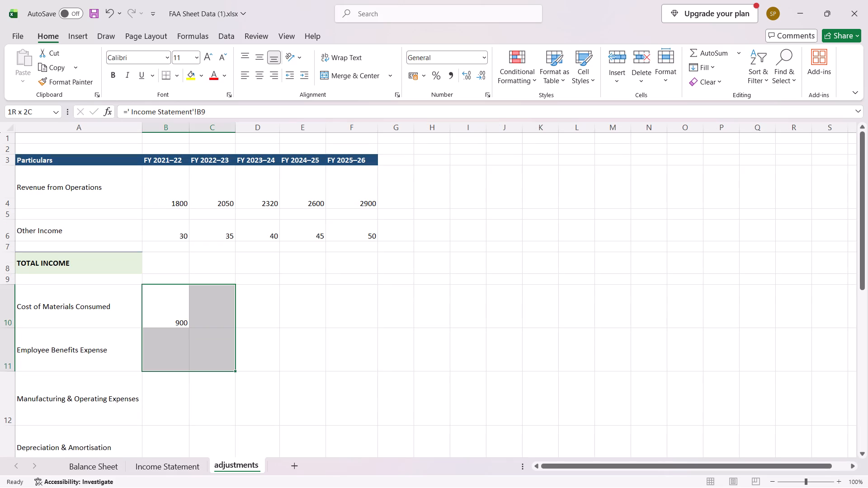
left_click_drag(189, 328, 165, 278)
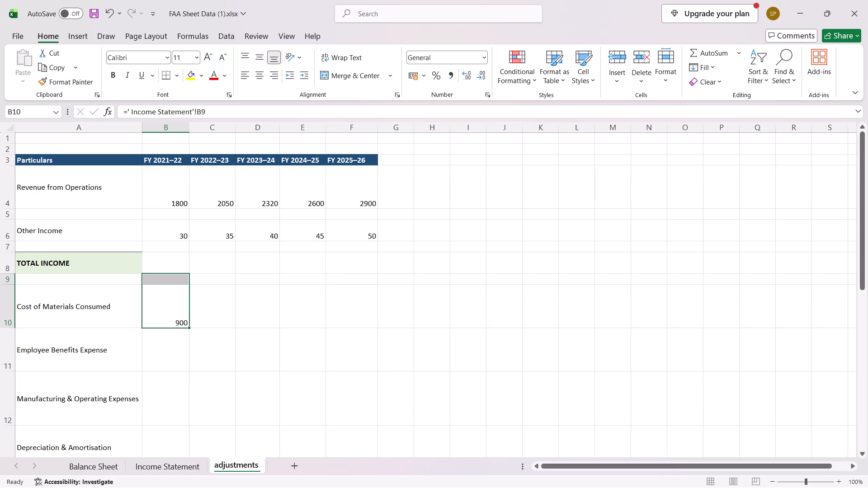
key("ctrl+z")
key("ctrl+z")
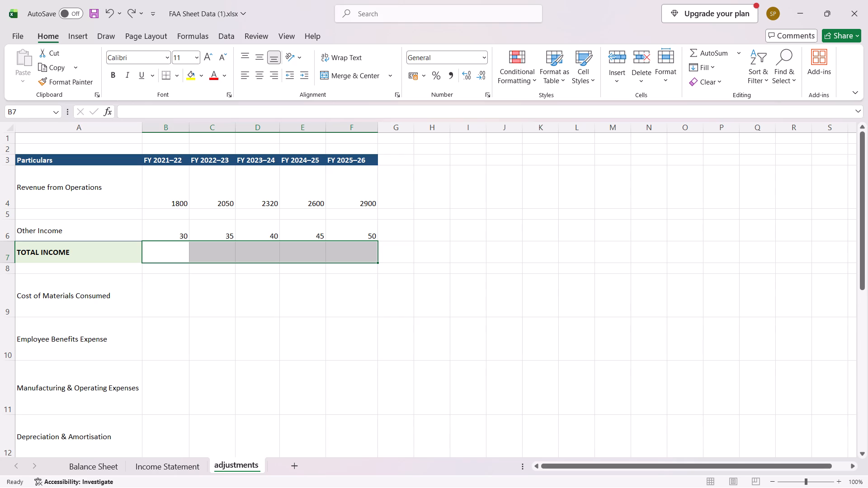
Insert an entire row at row 7, between Other Income and TOTAL INCOME.
right_click(175, 254)
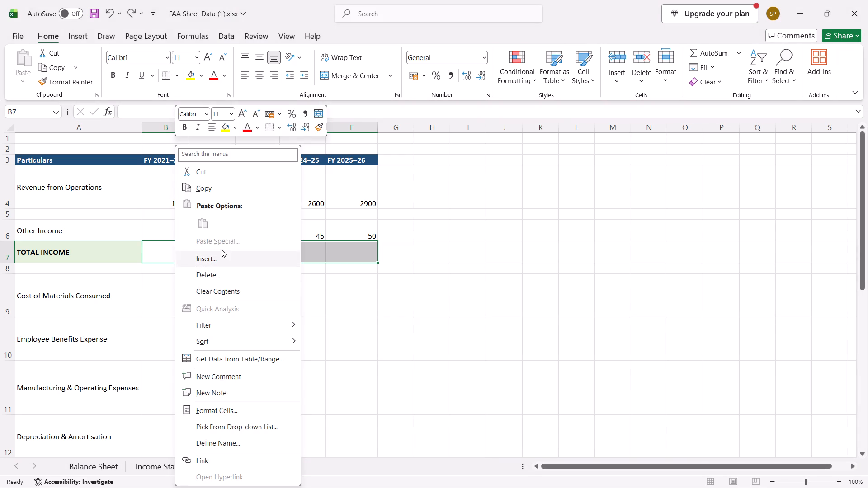
left_click(212, 254)
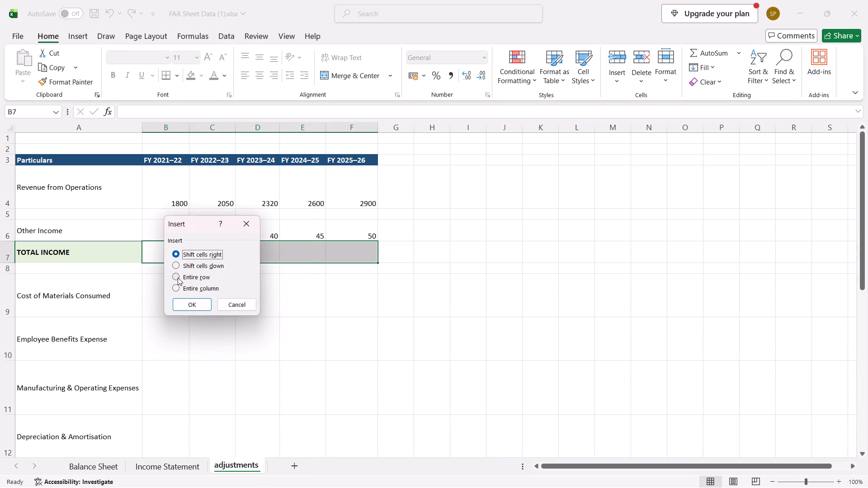
left_click(178, 278)
left_click(179, 304)
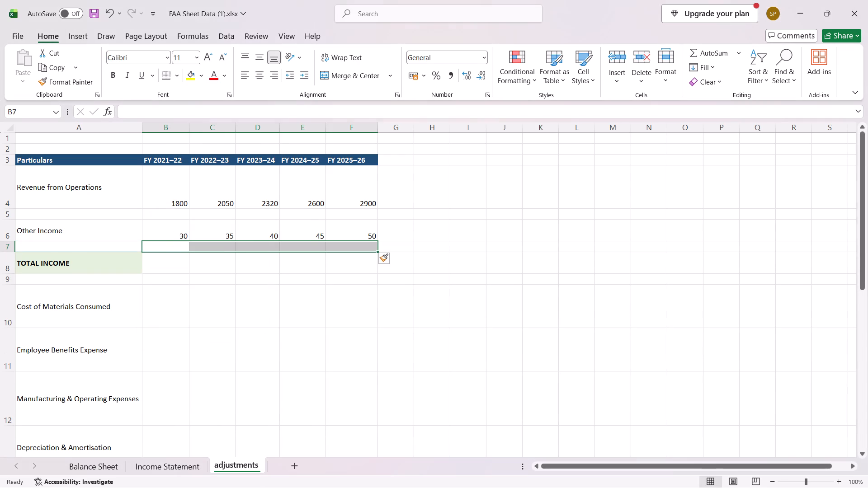
Link Cost of Materials Consumed for FY 2021–22 in B10 of the adjustments sheet to cell B9 of the Income Statement.
left_click(168, 300)
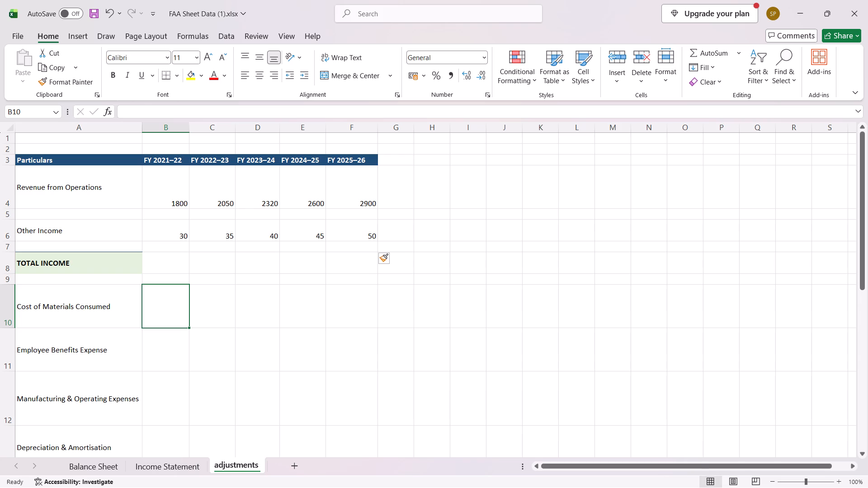
key("equal")
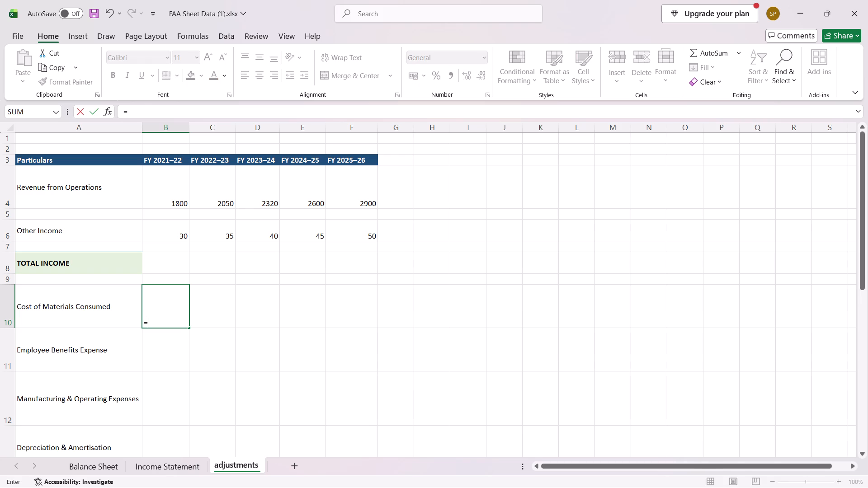
left_click(162, 467)
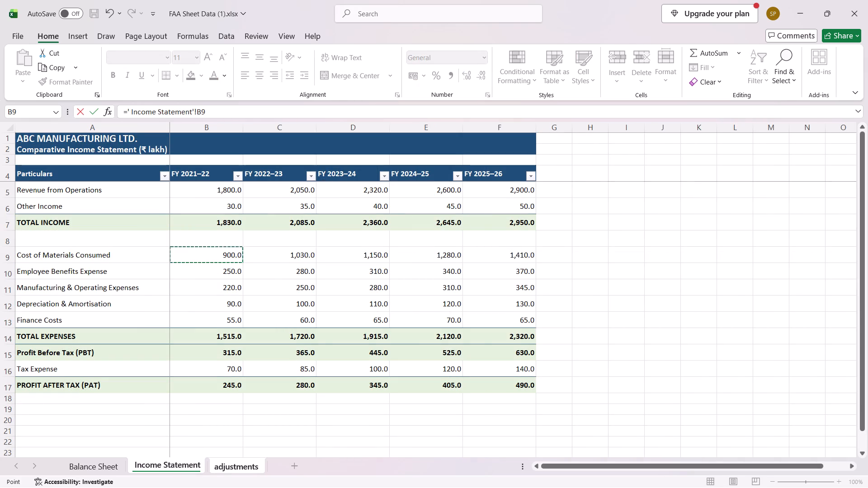
left_click(224, 253)
key("Return")
Fill the Cost of Materials Consumed formula from B10 across to F10 for FY 2022–23 through FY 2025–26.
left_click(176, 308)
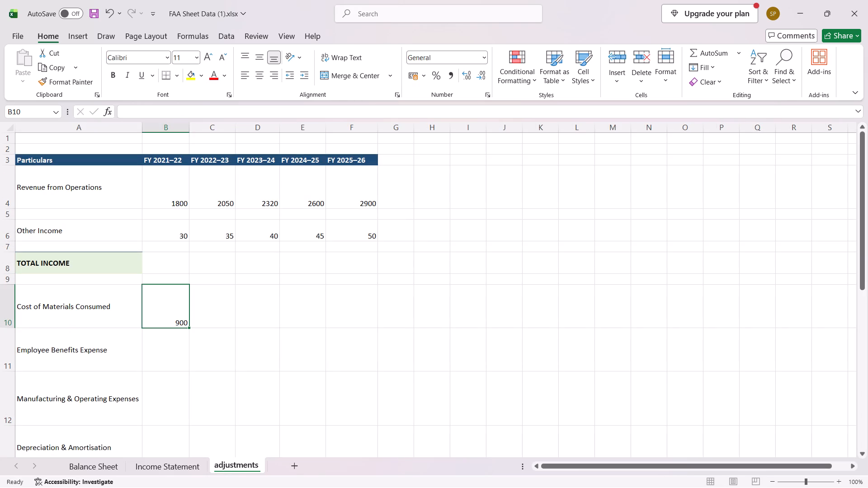
left_click_drag(189, 326, 357, 332)
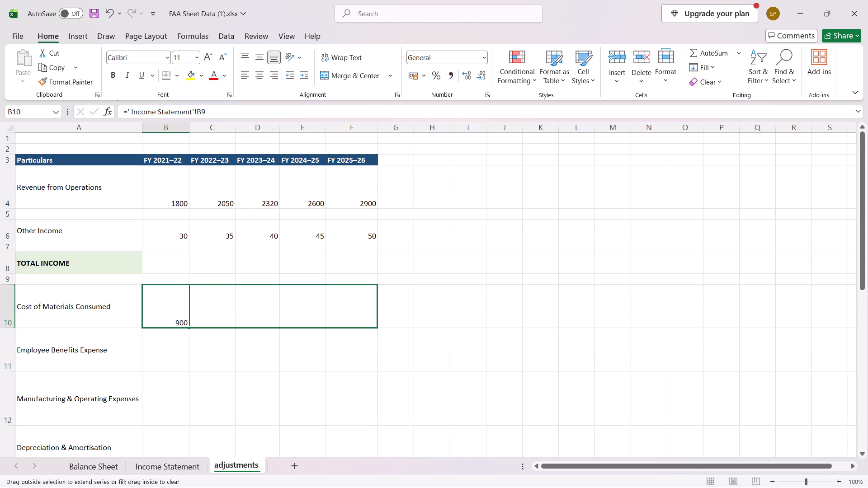
Complete the fill of the Cost of Materials Consumed formula from B10 through F10 for FY 2025–26.
left_click_drag(357, 332, 362, 332)
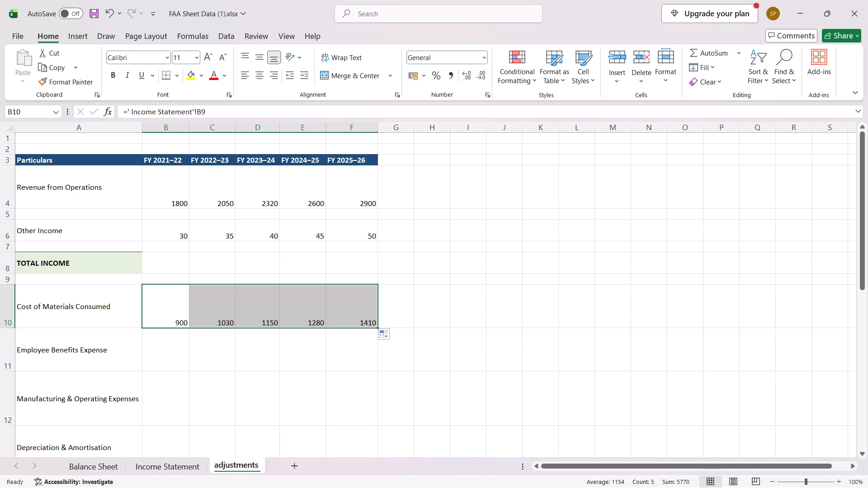
Insert an entire row at row 11, between Cost of Materials Consumed and Employee Benefits Expense.
left_click(153, 357)
left_click_drag(153, 357, 199, 361)
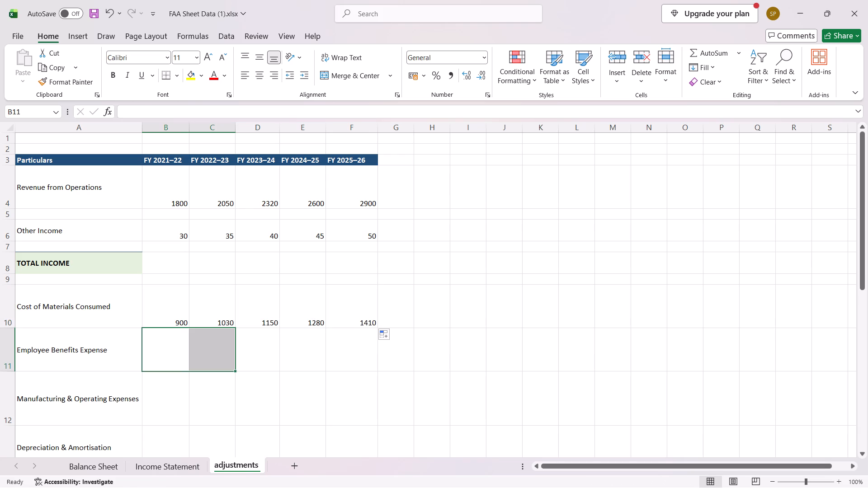
left_click_drag(199, 361, 341, 355)
right_click(341, 355)
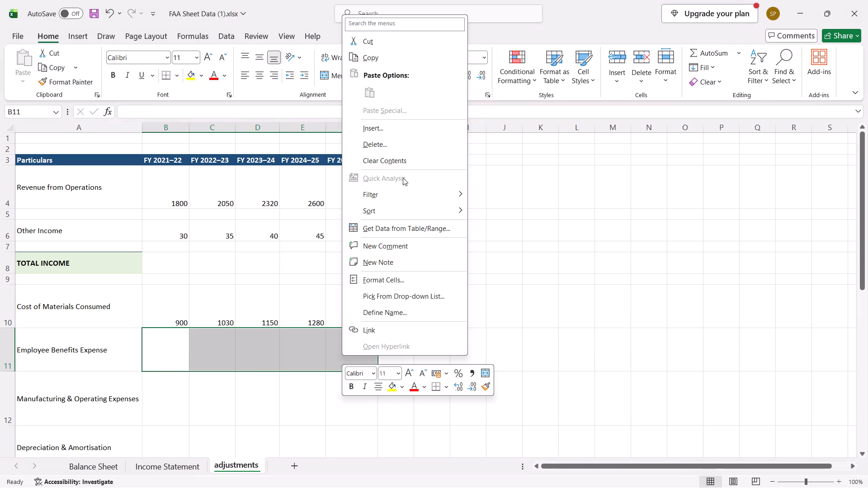
left_click(388, 135)
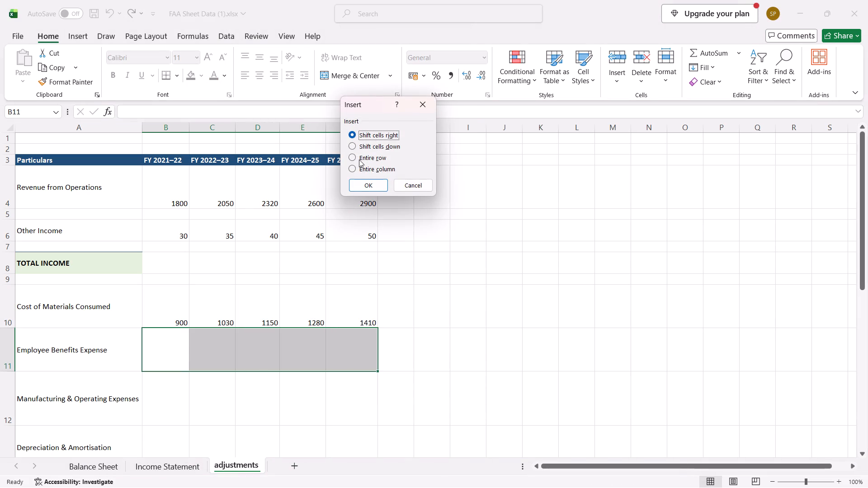
left_click(354, 154)
left_click(353, 155)
left_click(358, 184)
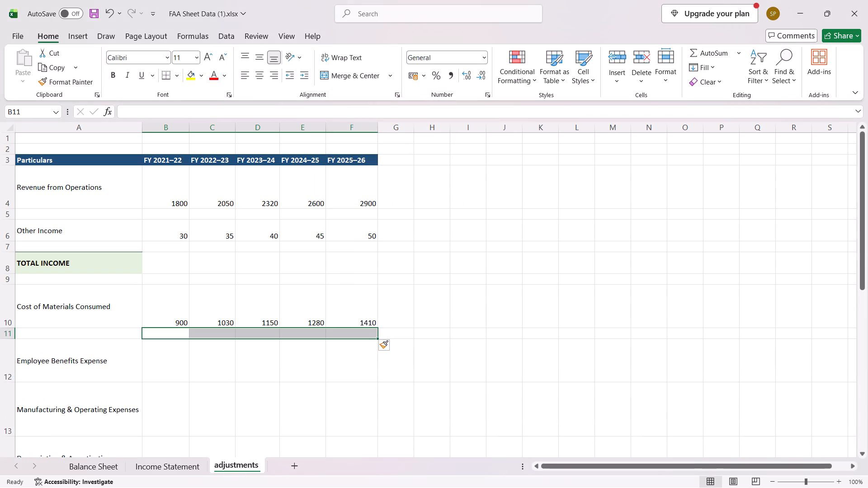
Link Employee Benefits Expense for FY 2021–22 in B12 of the adjustments sheet to cell B10 of the Income Statement.
left_click(165, 361)
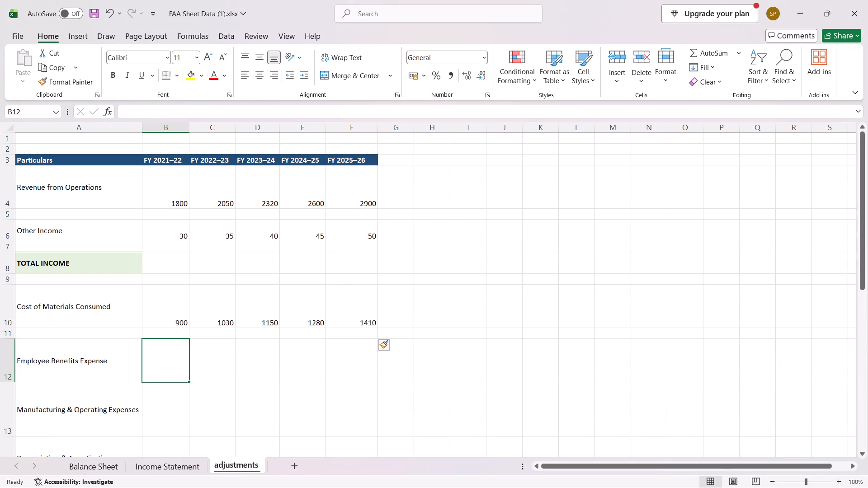
key("equal")
left_click(174, 474)
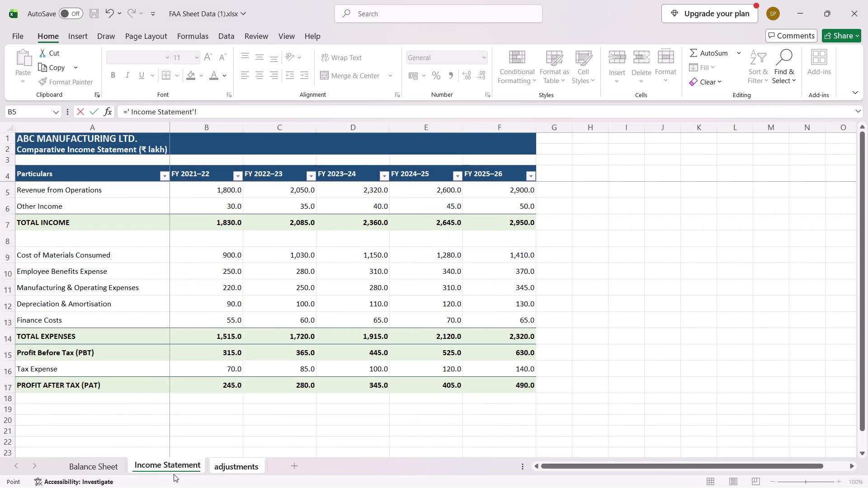
left_click(236, 275)
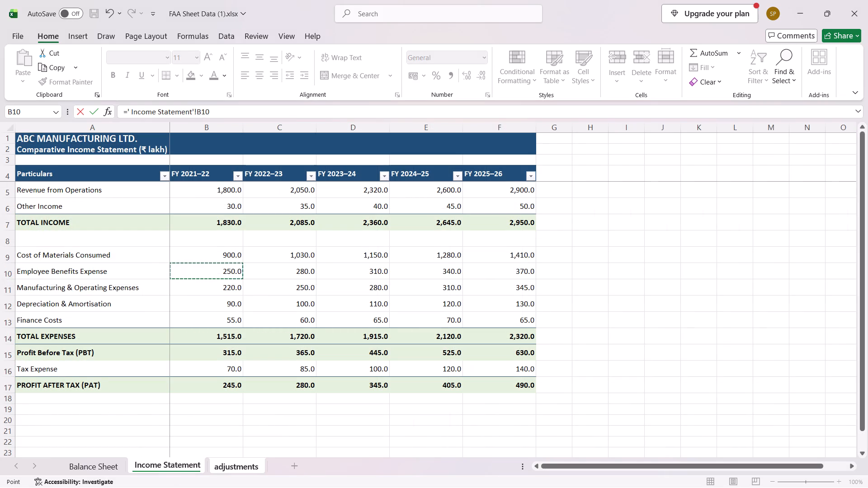
key("Return")
Fill the Employee Benefits Expense formula from B12 across to F12 for FY 2022–23 through FY 2025–26.
left_click_drag(180, 366, 180, 369)
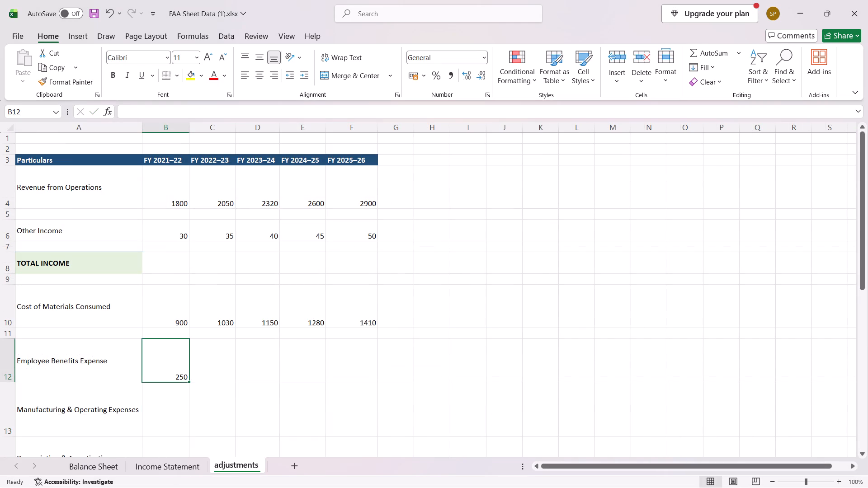
left_click_drag(180, 369, 189, 380)
left_click_drag(189, 380, 323, 375)
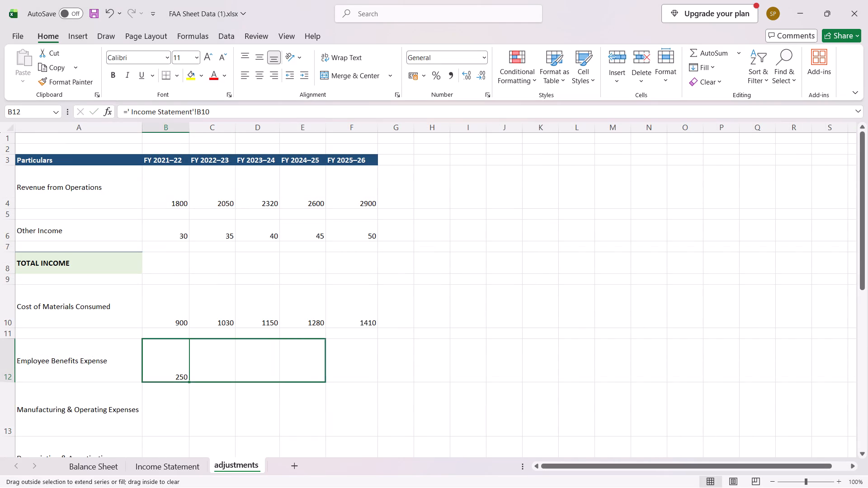
left_click_drag(323, 375, 365, 371)
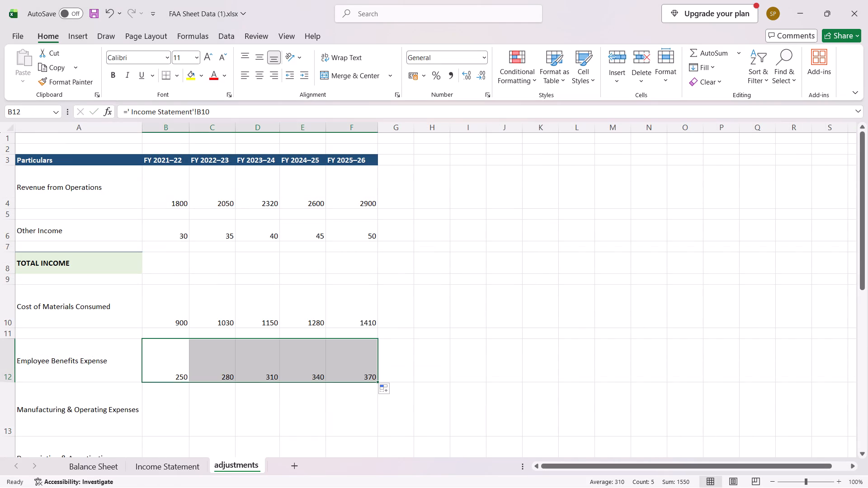
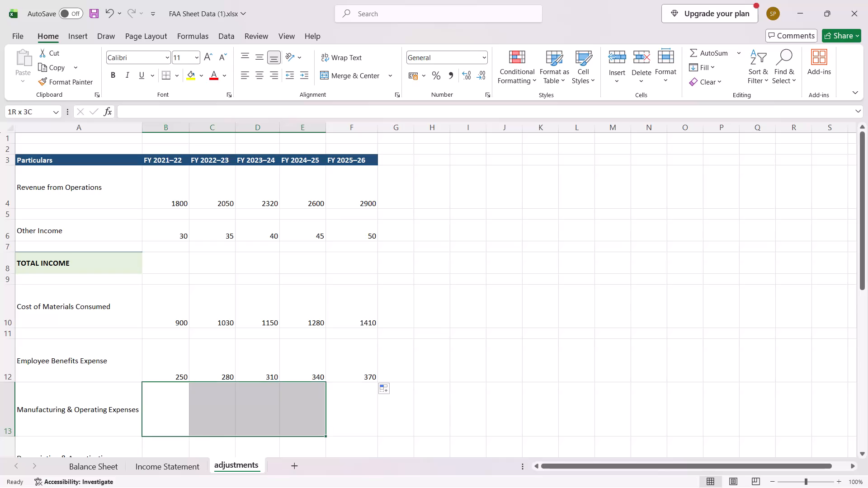
Insert an entire row at row 13, between Employee Benefits Expense and Manufacturing & Operating Expenses.
right_click(356, 411)
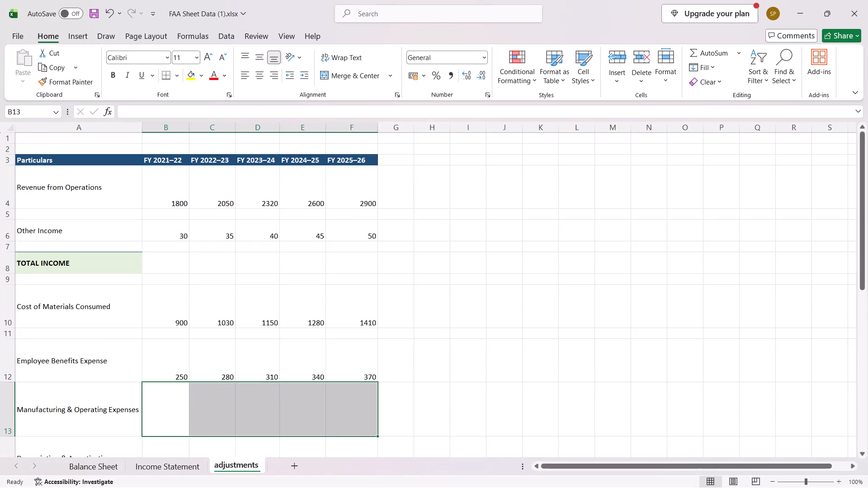
left_click(417, 187)
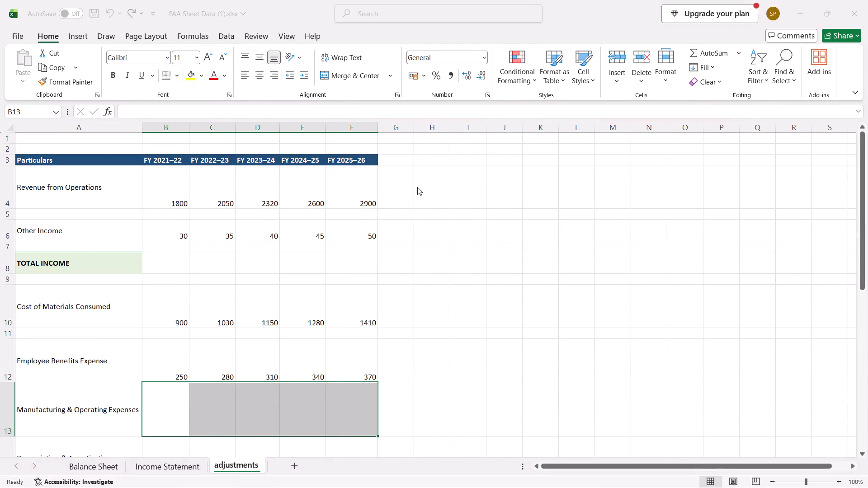
left_click(383, 206)
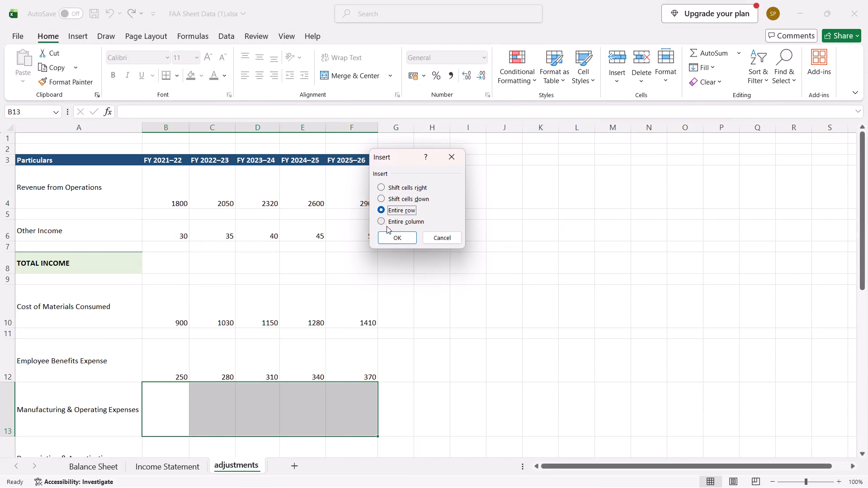
left_click(391, 236)
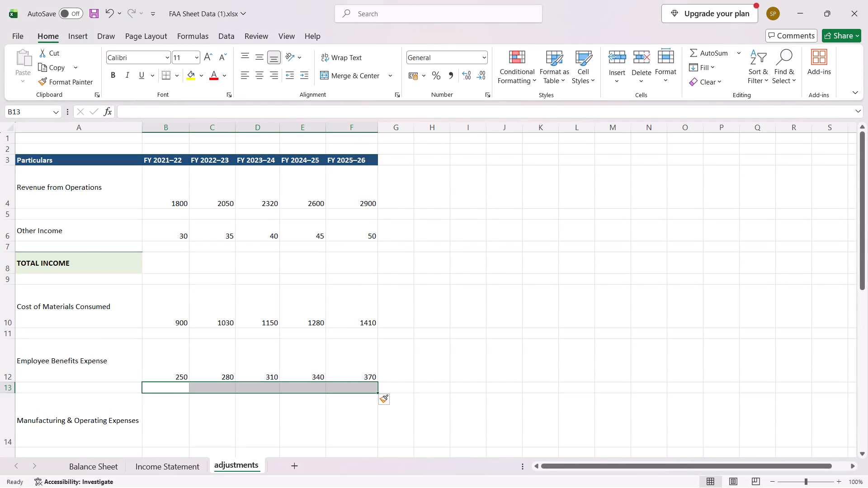
Link Manufacturing & Operating Expenses for FY 2021–22 in B14 of the adjustments sheet to cell B11 of the Income Statement.
left_click(850, 385)
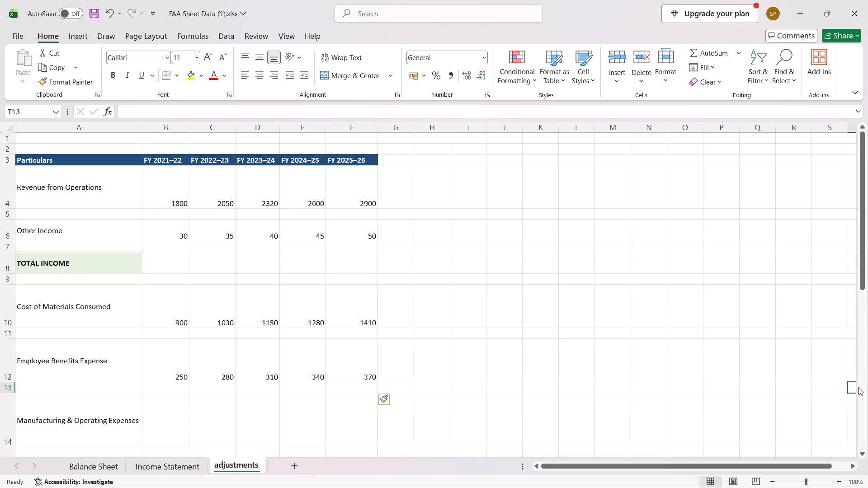
left_click(859, 387)
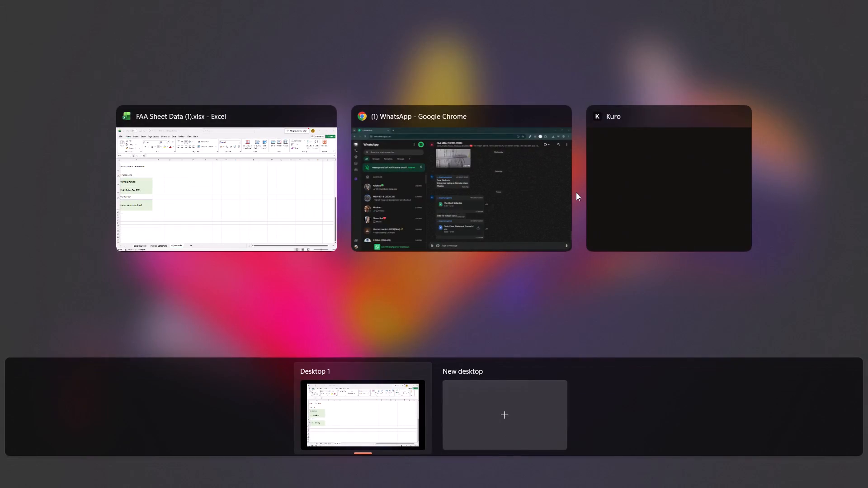
left_click(325, 200)
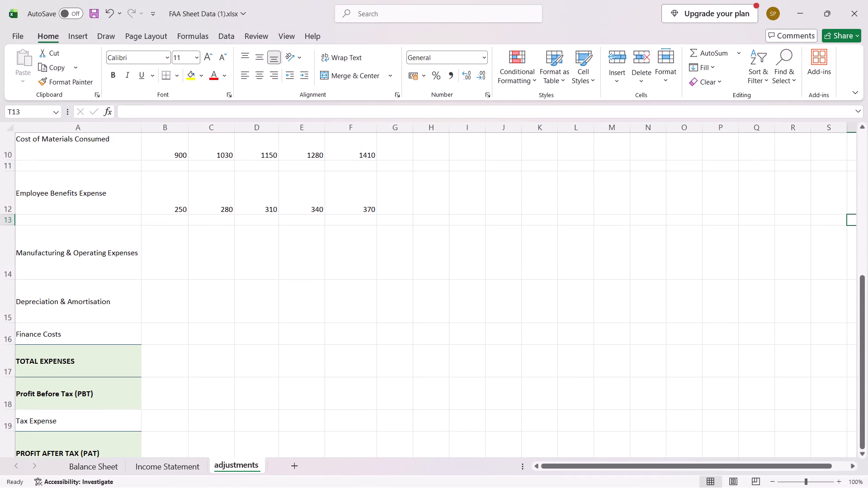
left_click(170, 227)
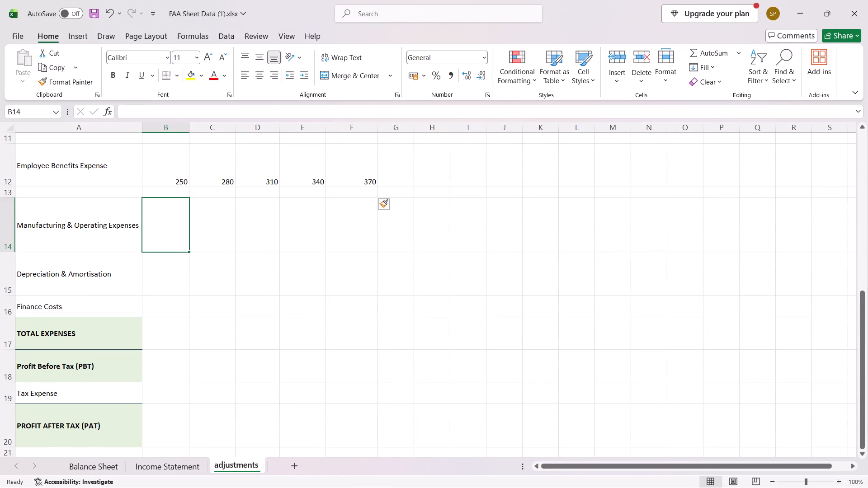
key("equal")
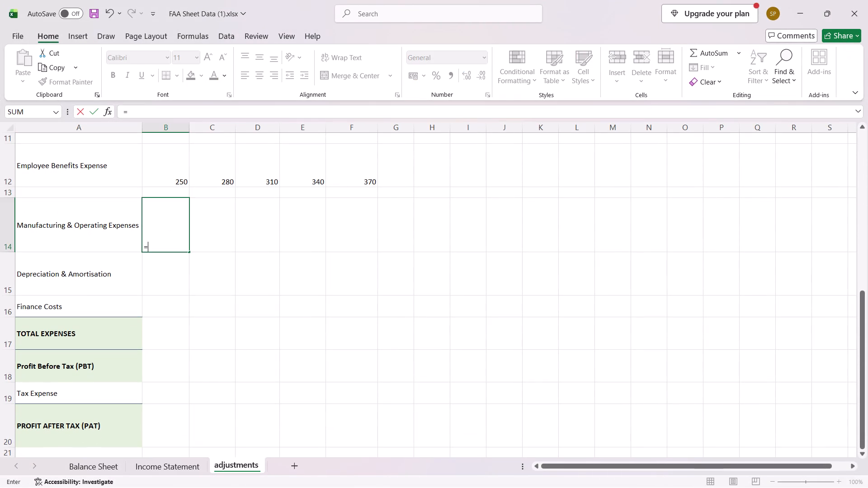
left_click(164, 460)
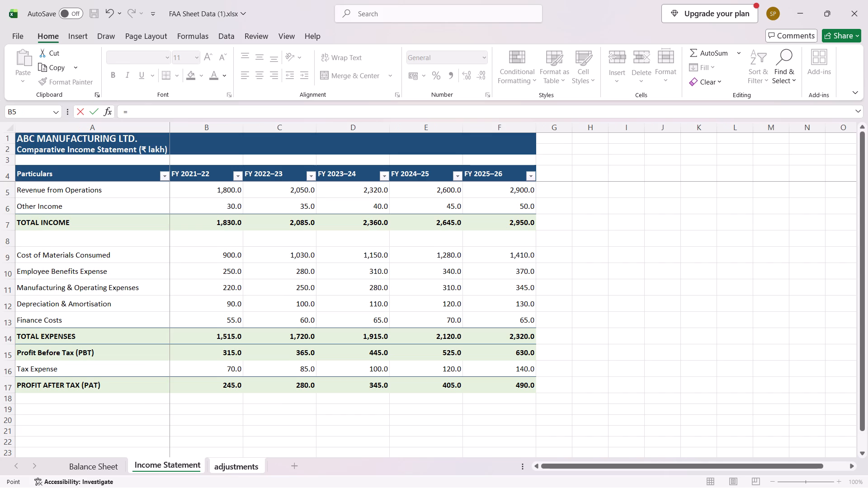
left_click(229, 287)
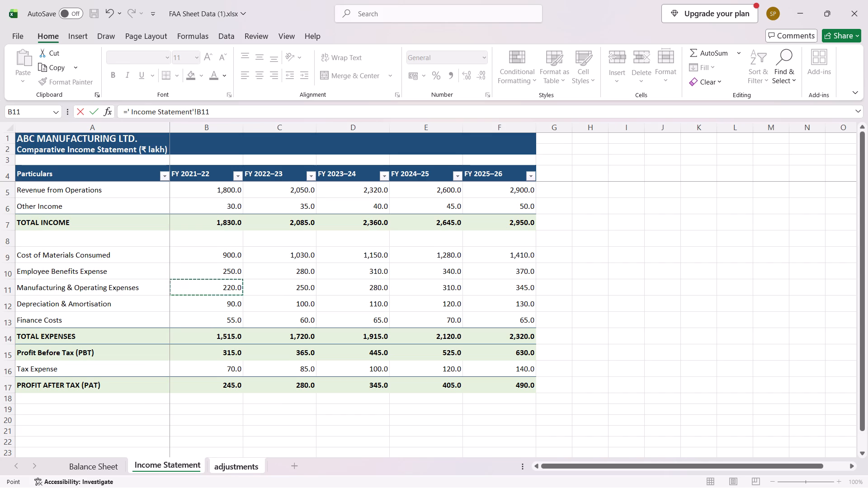
key("Return")
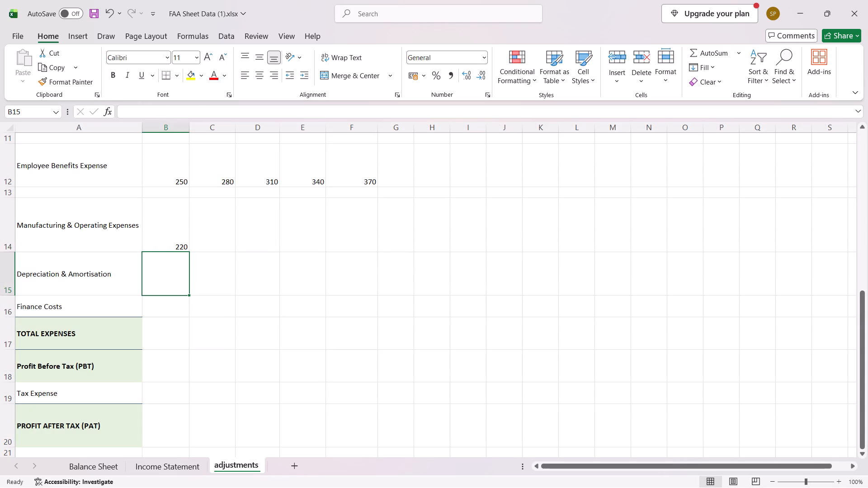
Fill the Manufacturing & Operating Expenses formula from B14 across to F14 for FY 2022–23 through FY 2025–26.
left_click_drag(165, 242, 176, 243)
left_click_drag(176, 243, 360, 244)
left_click(198, 246)
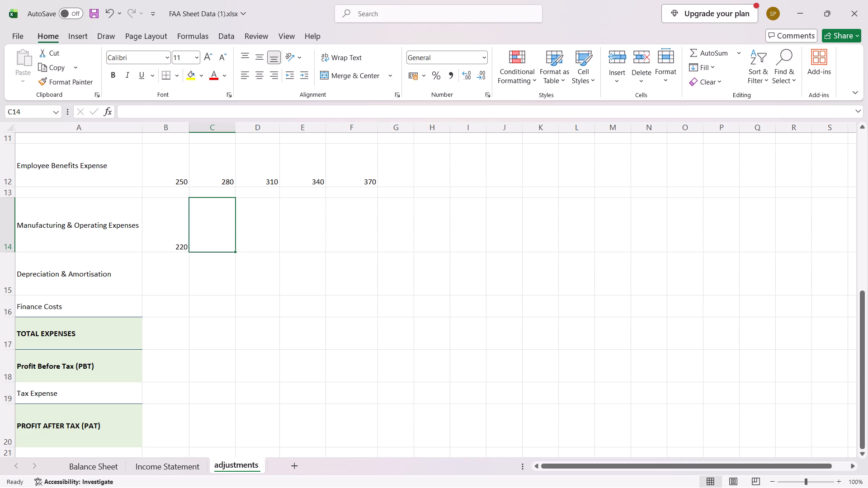
left_click(173, 250)
left_click_drag(189, 252, 350, 241)
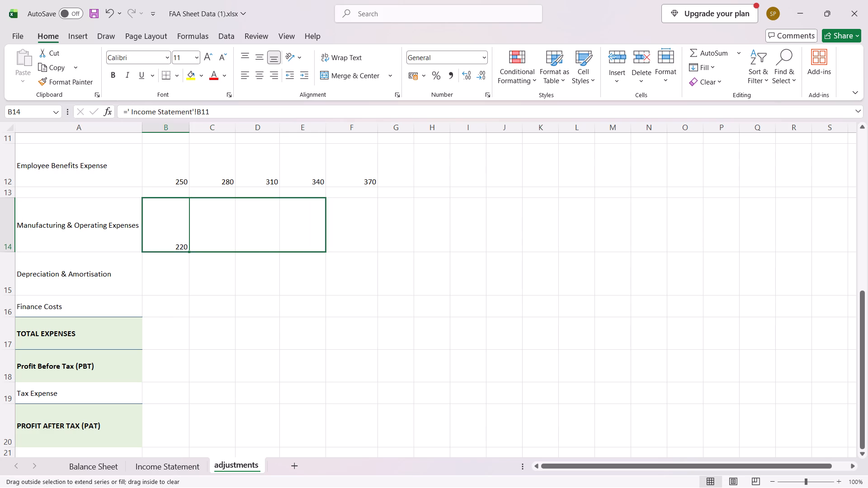
left_click_drag(350, 241, 380, 242)
Insert an entire row at row 15, between Manufacturing & Operating Expenses and Depreciation & Amortisation.
left_click(177, 268)
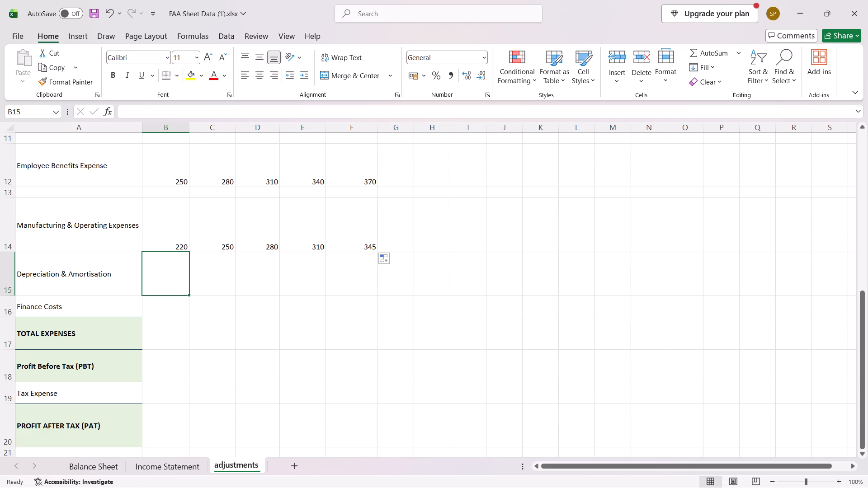
key("shift+Right")
key("shift+Right")
key("shift+Right")
key("shift+Right")
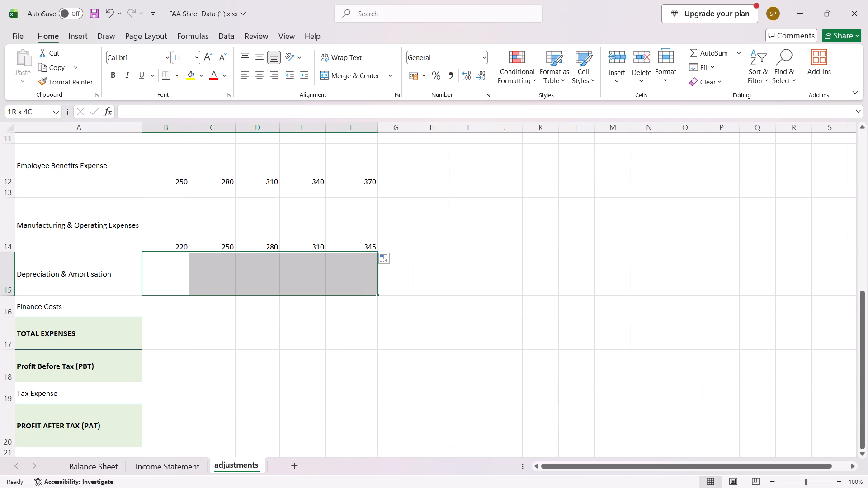
right_click(201, 279)
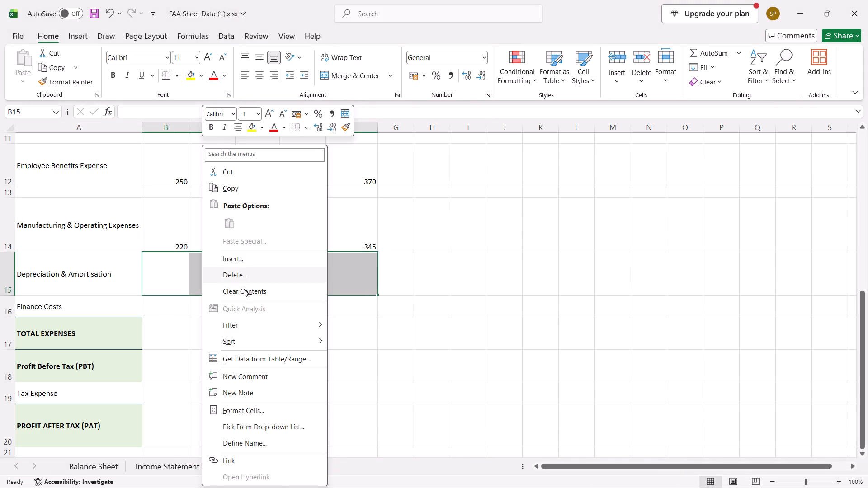
left_click(236, 255)
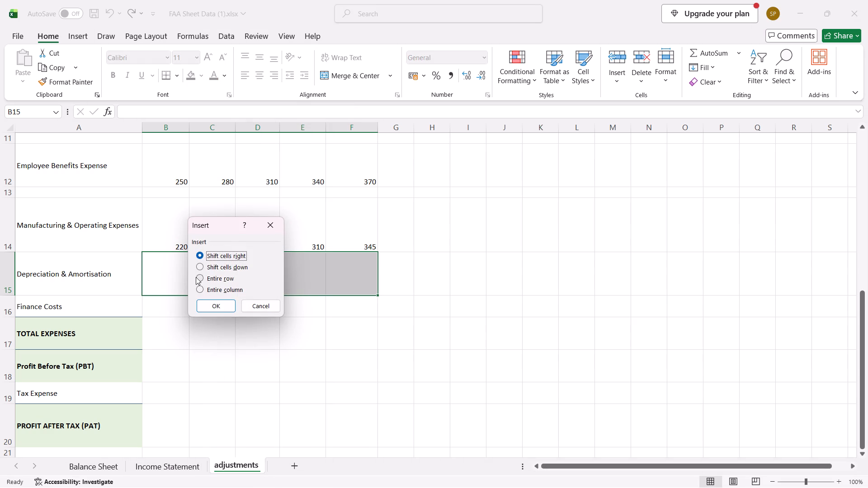
left_click(196, 277)
left_click_drag(198, 277, 206, 305)
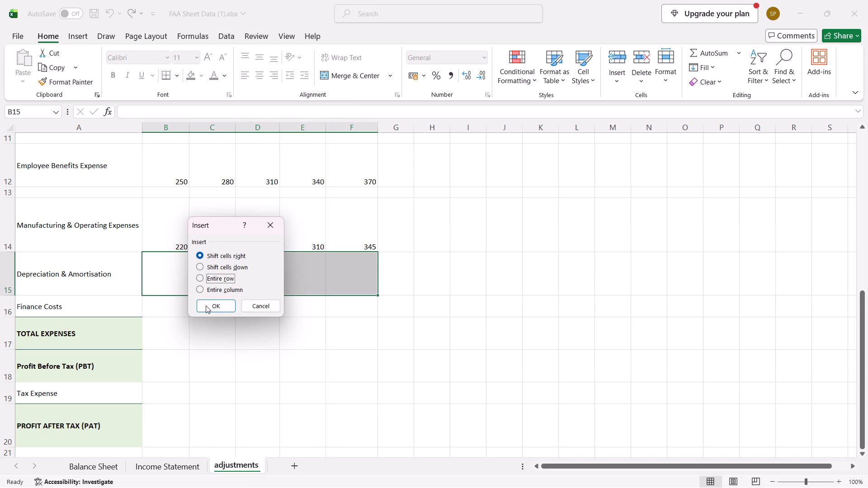
left_click_drag(206, 305, 201, 282)
left_click(201, 282)
left_click(203, 302)
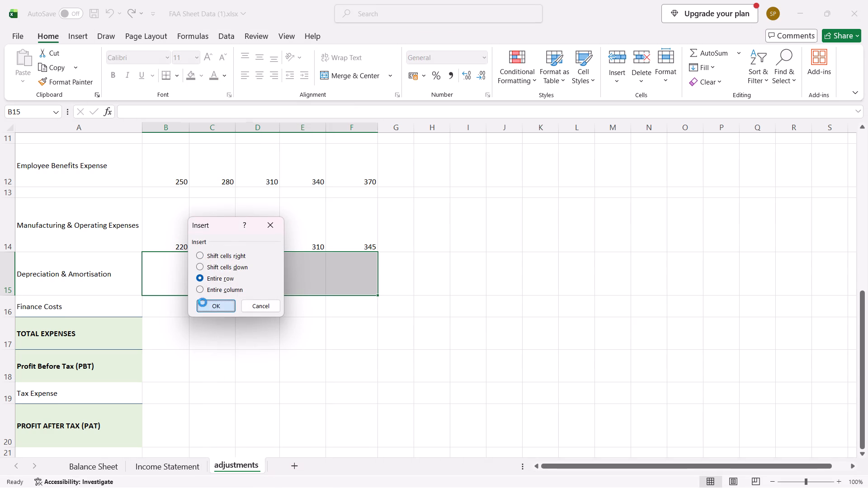
Link Depreciation & Amortisation in B16 of the adjustments sheet to Income Statement cell B12 and fill the formula across to F16.
left_click(156, 287)
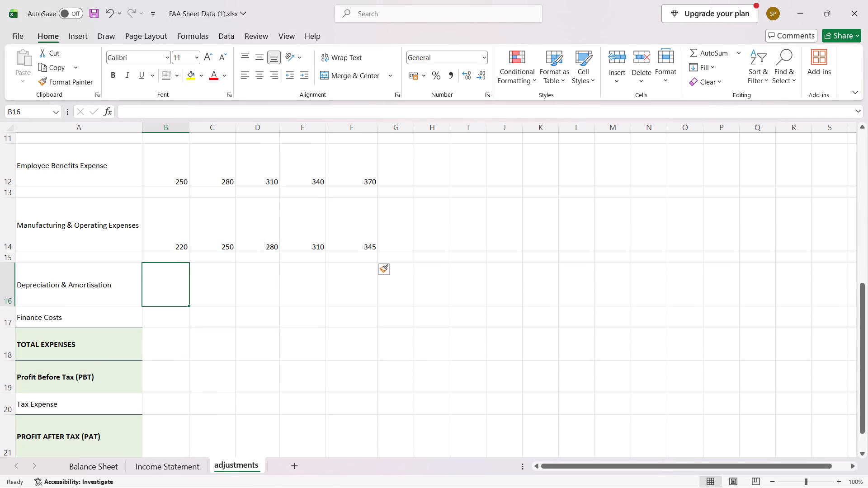
key("equal")
left_click(156, 462)
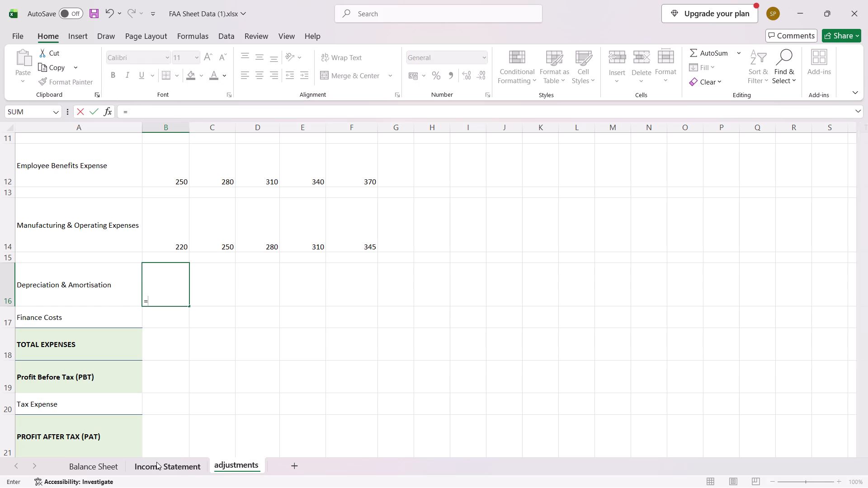
left_click(219, 301)
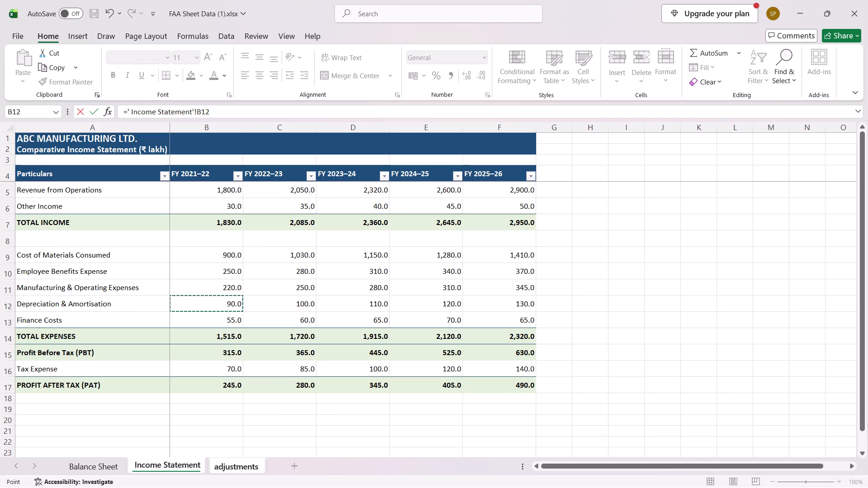
key("Return")
left_click(182, 299)
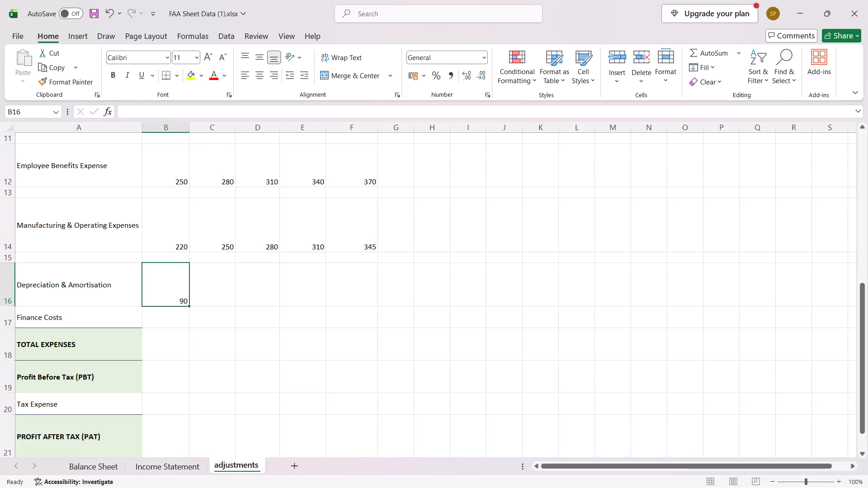
left_click_drag(188, 306, 380, 303)
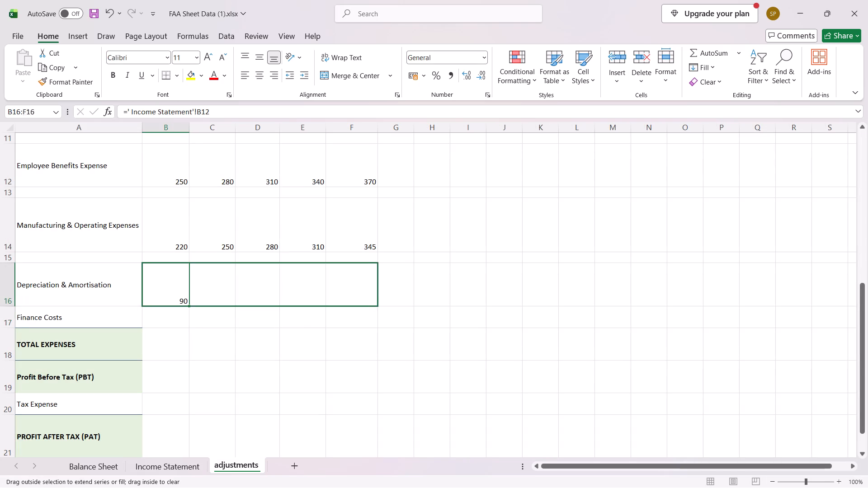
Insert an entire row at row 17, between Depreciation & Amortisation and Finance Costs.
left_click(173, 320)
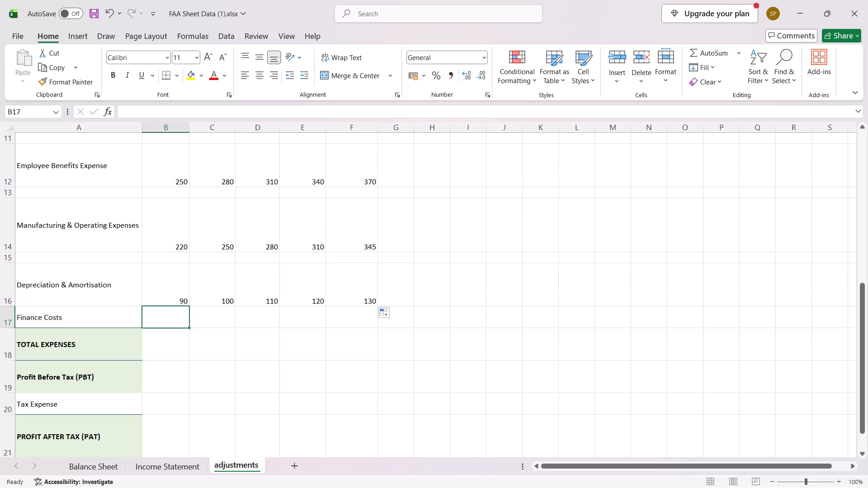
key("shift+Right")
key("shift+Right")
key("shift+Right")
key("shift+Right")
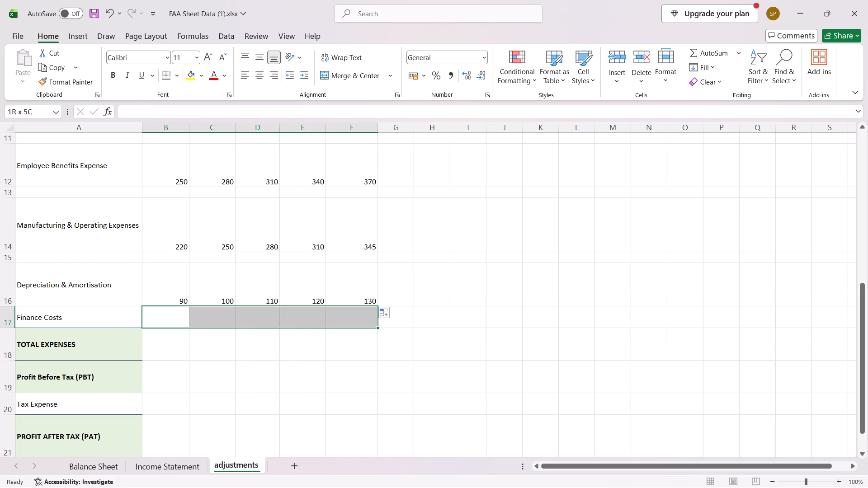
right_click(173, 320)
left_click(207, 253)
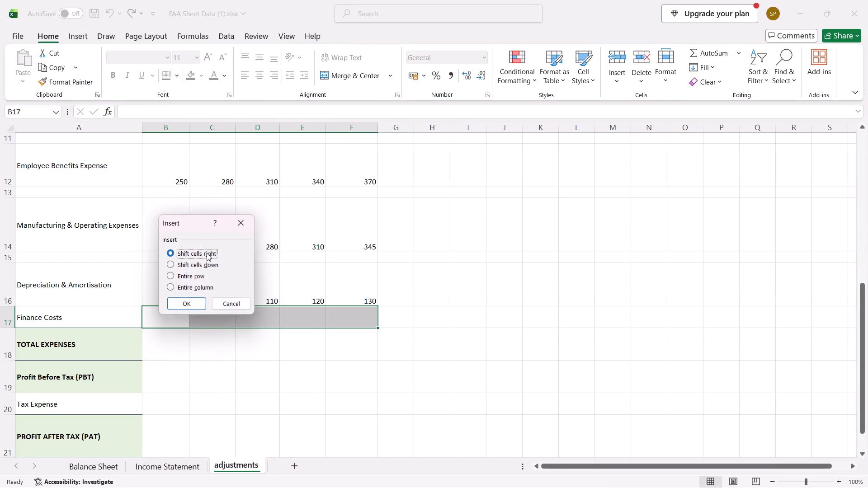
left_click(173, 275)
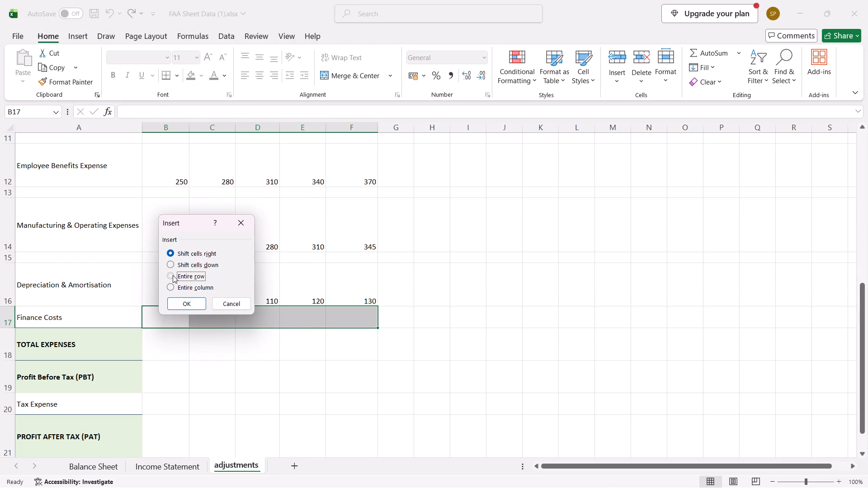
left_click(175, 304)
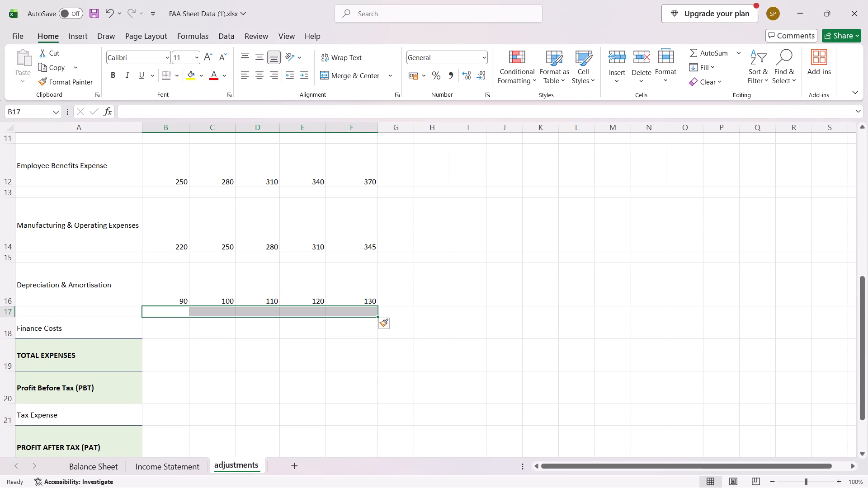
Link Finance Costs in B18 of the adjustments sheet to Income Statement cell B13.
left_click(166, 328)
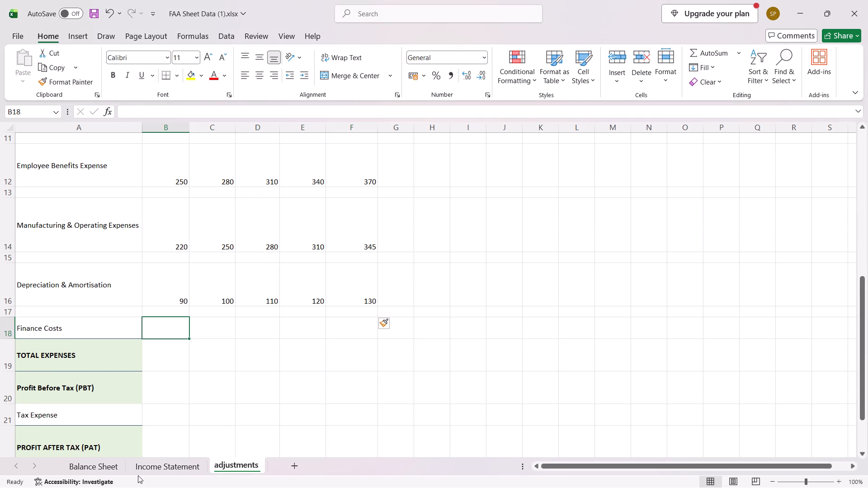
left_click(153, 469)
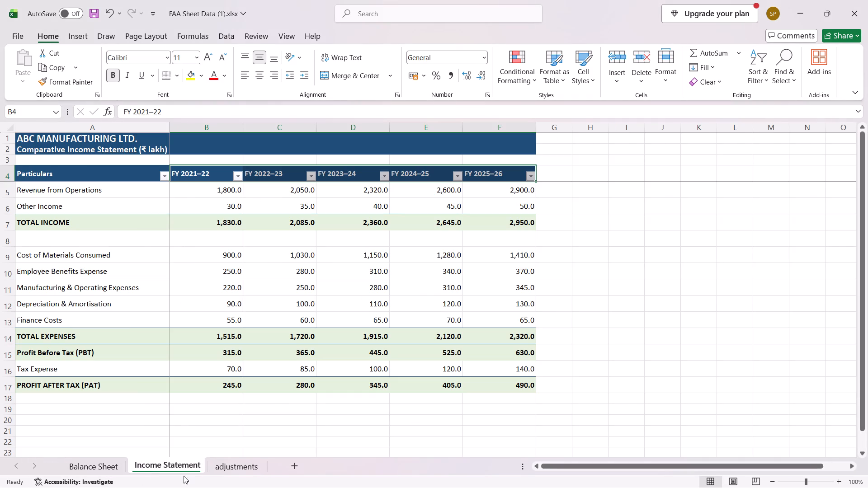
left_click(223, 474)
key("equal")
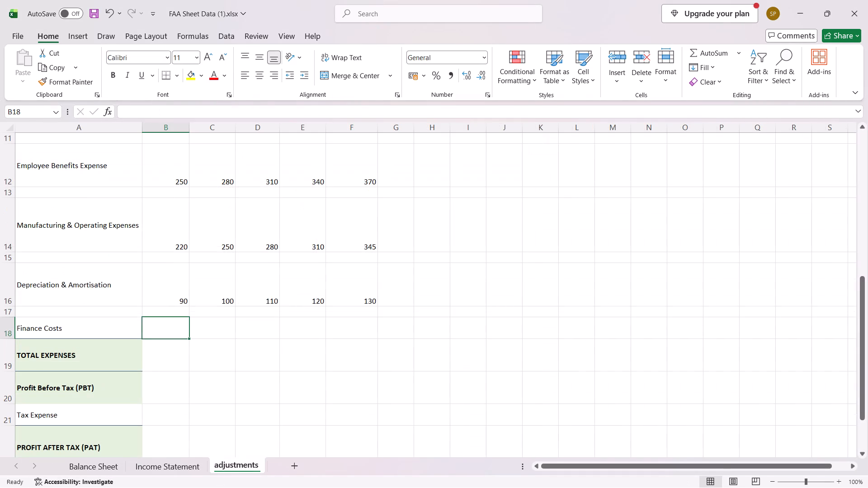
left_click(173, 469)
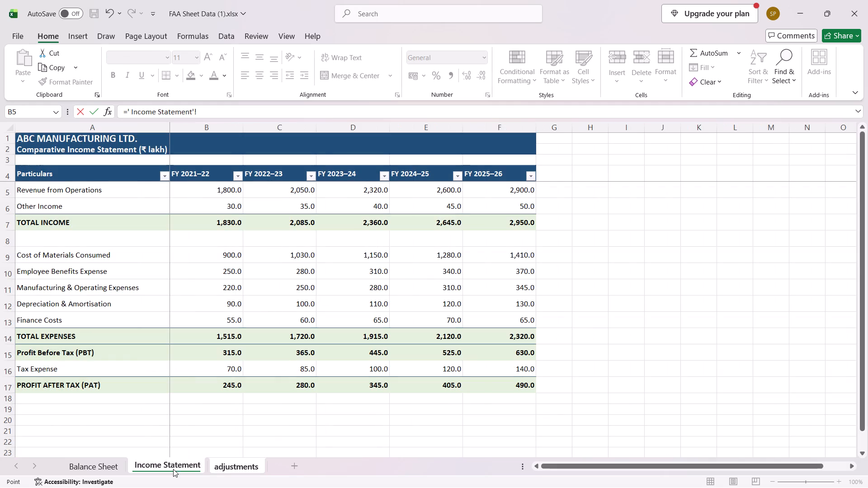
left_click(228, 320)
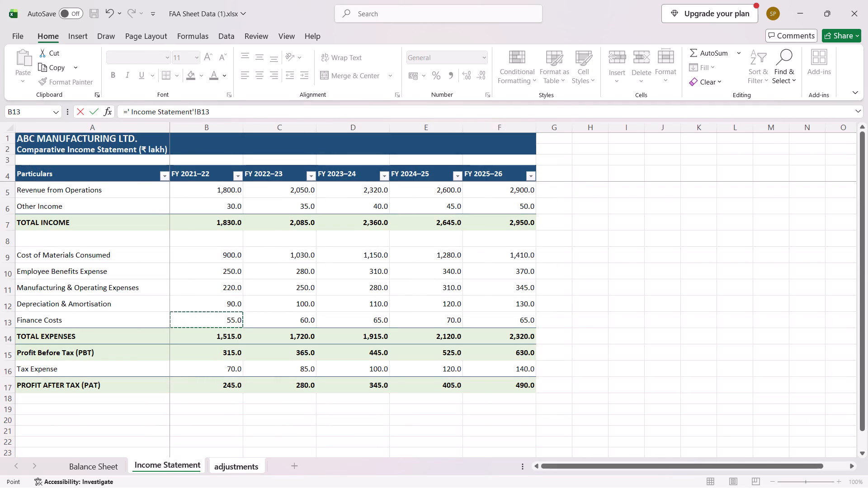
key("Return")
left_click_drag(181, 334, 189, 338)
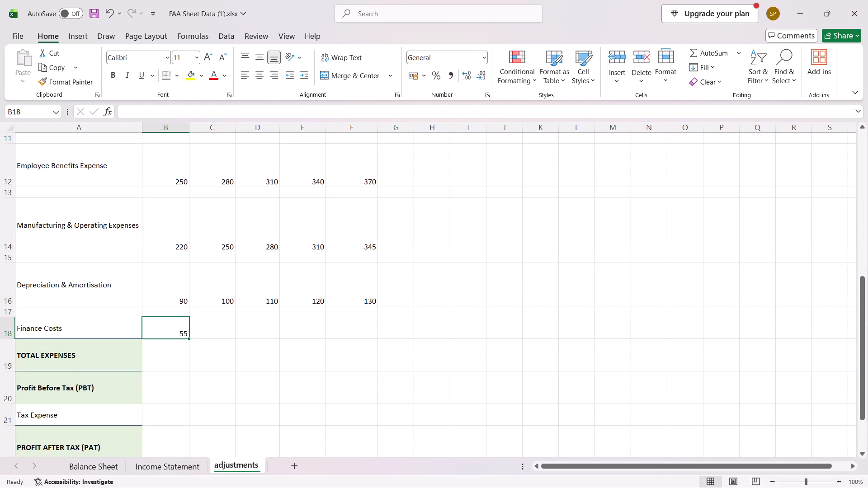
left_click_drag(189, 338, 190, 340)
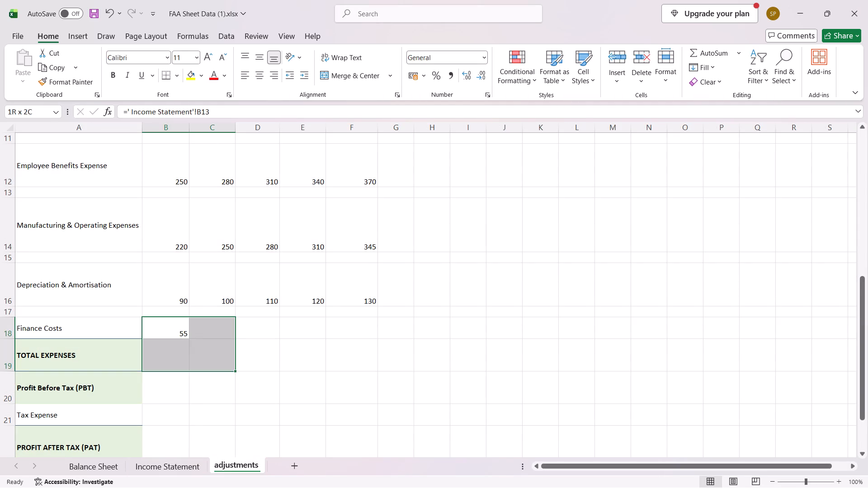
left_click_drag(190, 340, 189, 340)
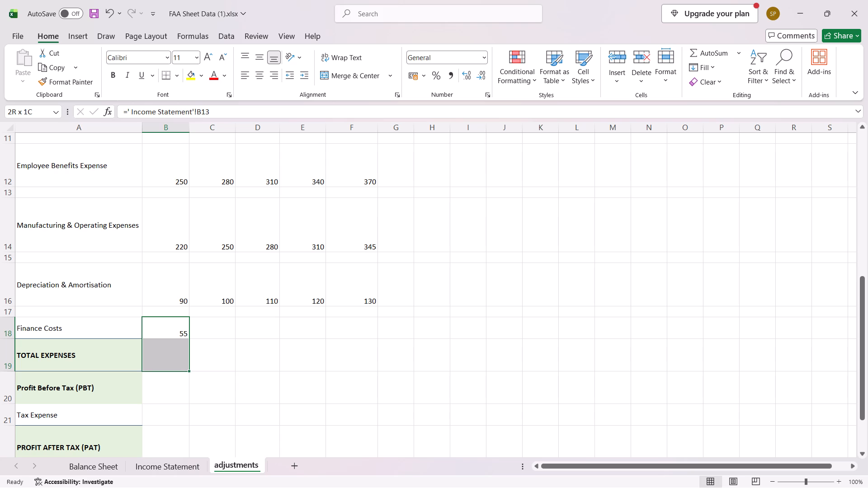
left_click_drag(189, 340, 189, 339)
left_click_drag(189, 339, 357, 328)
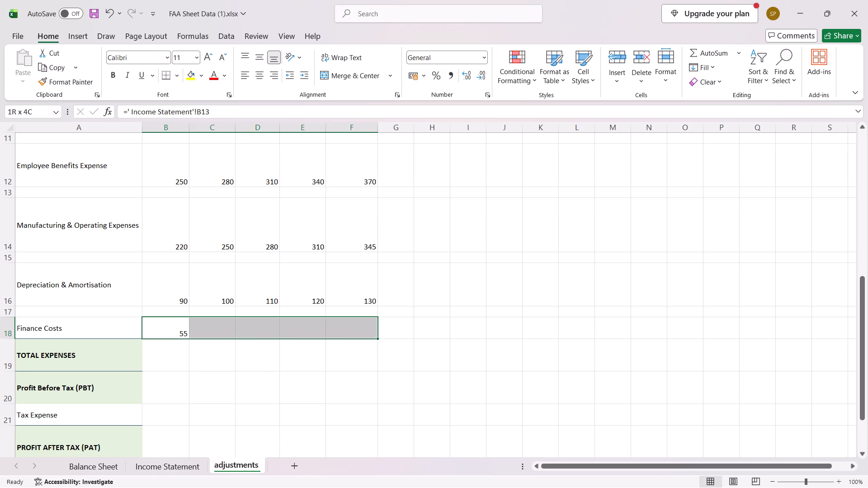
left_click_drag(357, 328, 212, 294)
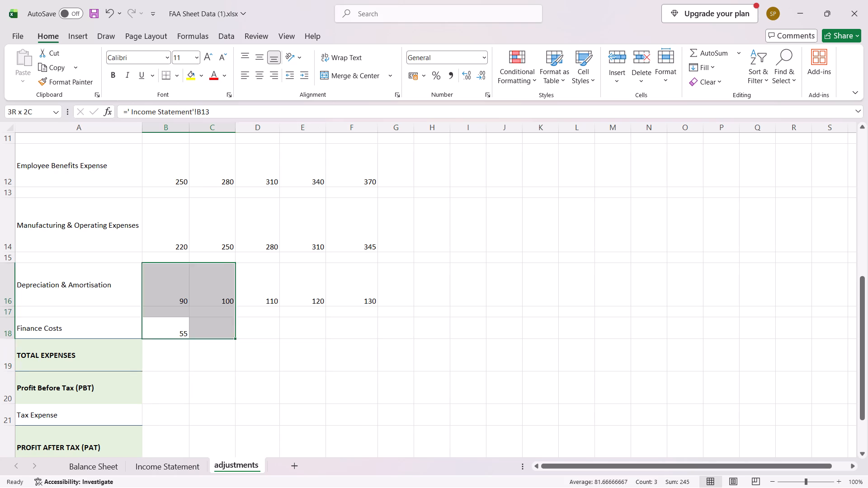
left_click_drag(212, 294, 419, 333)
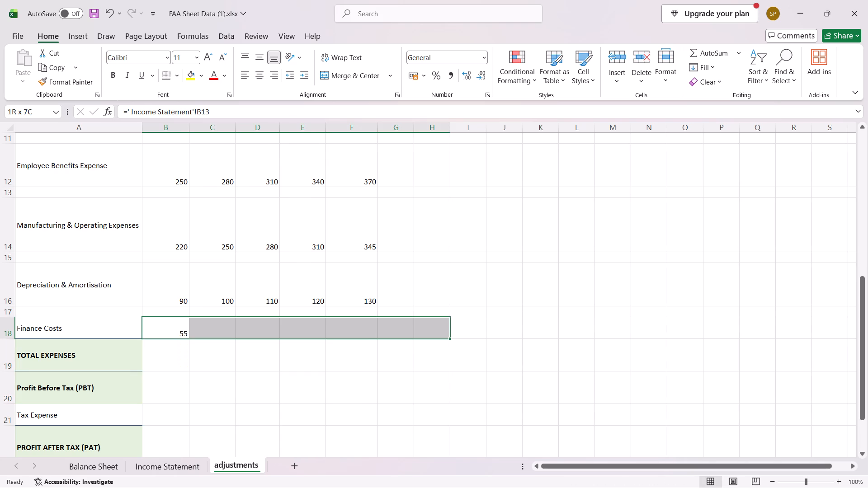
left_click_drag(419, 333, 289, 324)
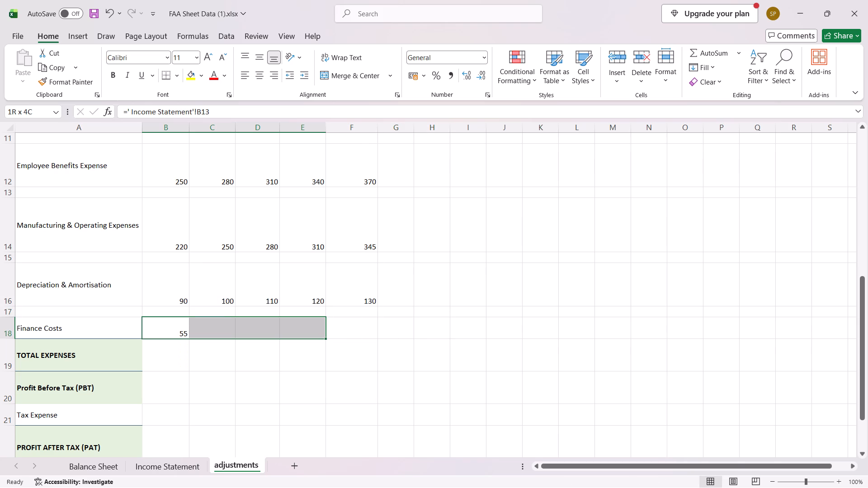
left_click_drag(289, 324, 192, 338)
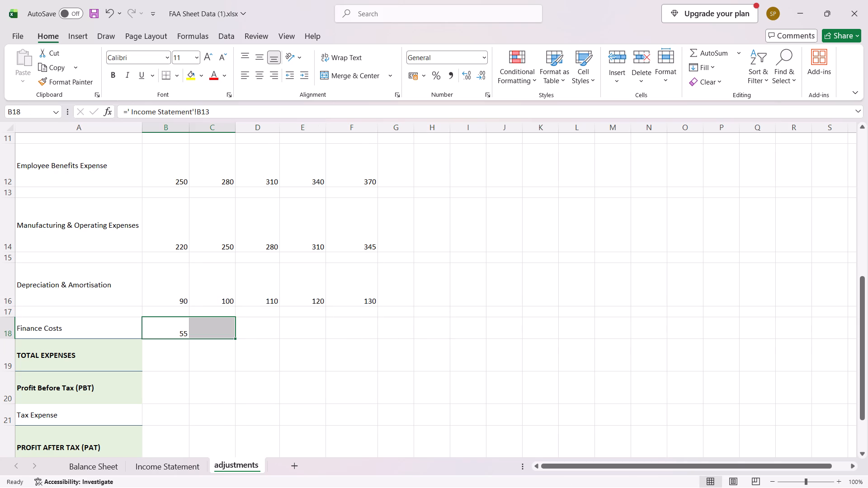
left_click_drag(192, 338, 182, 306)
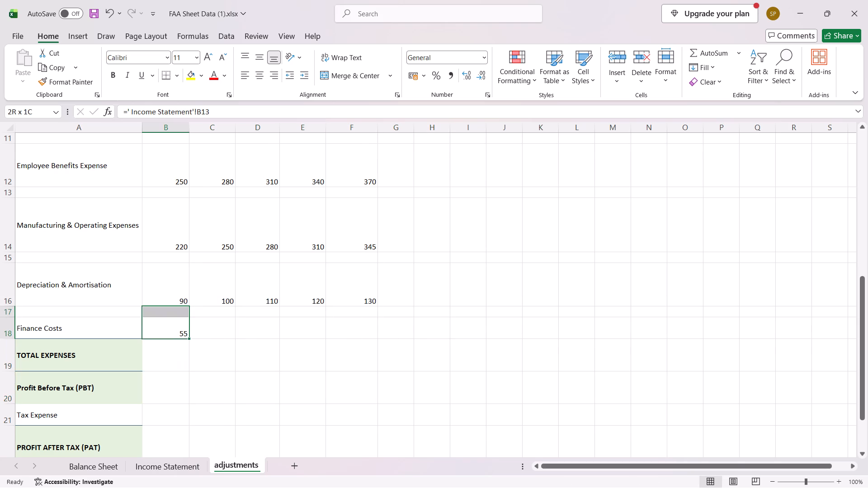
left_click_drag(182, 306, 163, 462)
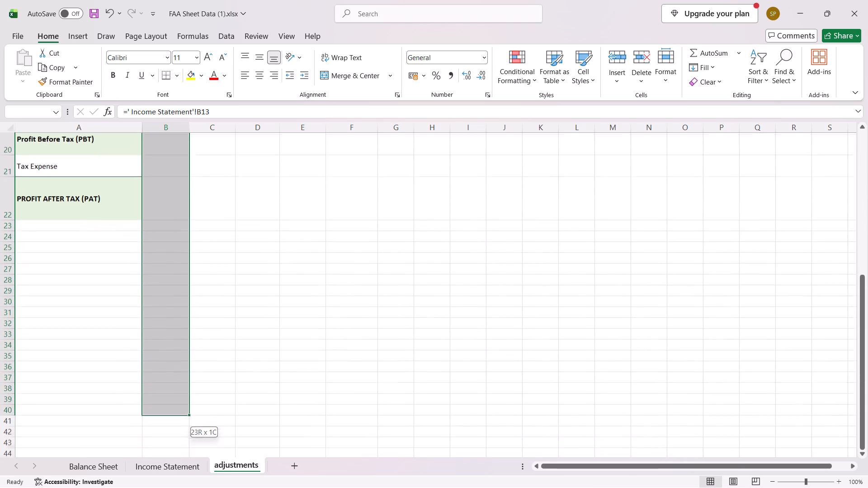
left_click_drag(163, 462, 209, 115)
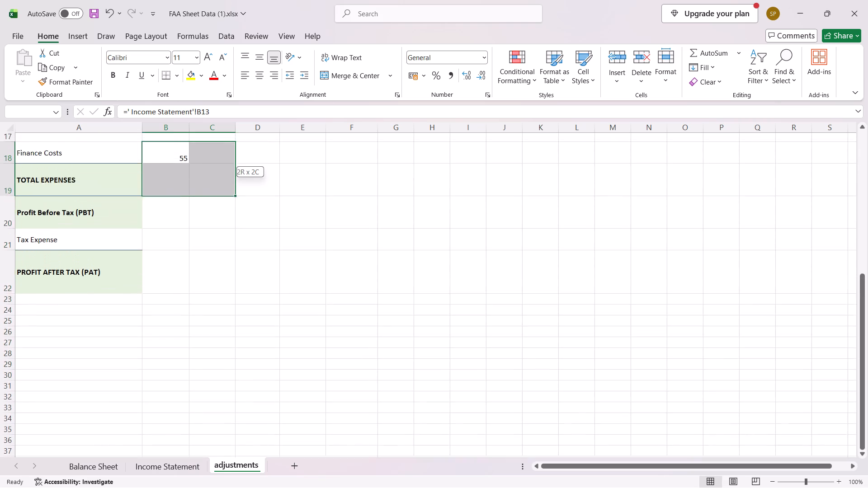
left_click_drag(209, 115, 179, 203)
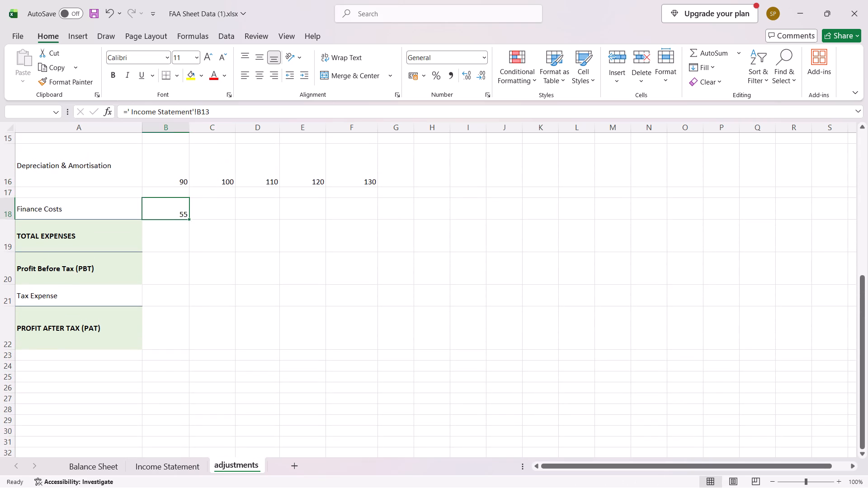
Fill the Finance Costs formula from B18 across to F18 for the remaining years.
left_click_drag(179, 203, 155, 218)
left_click_drag(189, 221, 373, 235)
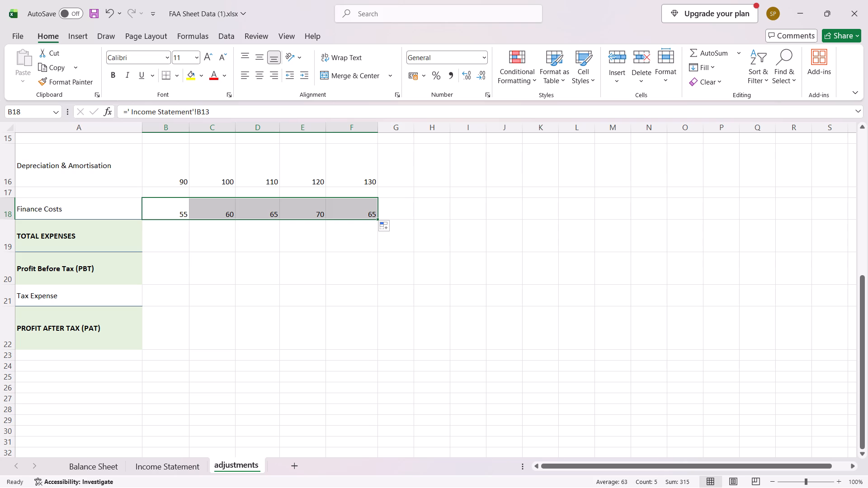
Insert an entire row at row 19, between Finance Costs and TOTAL EXPENSES.
left_click(177, 237)
key("shift+Right")
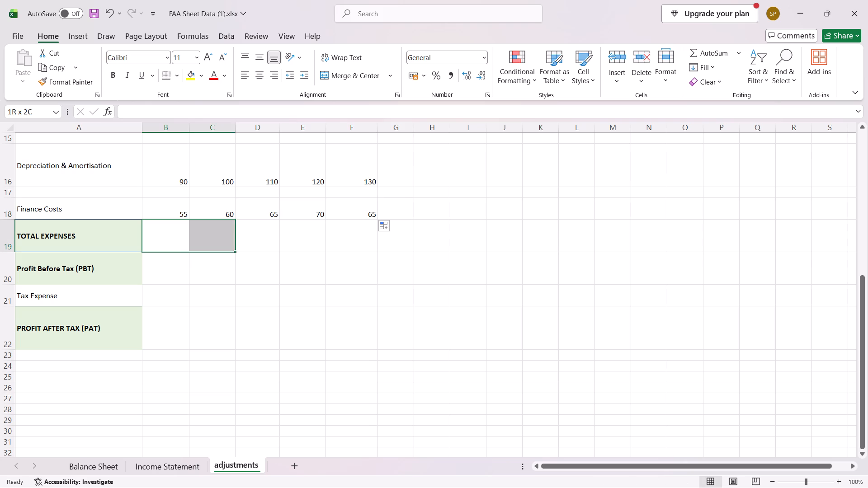
key("shift+Right")
key("shift+Right")
key("shift+Right")
right_click(179, 237)
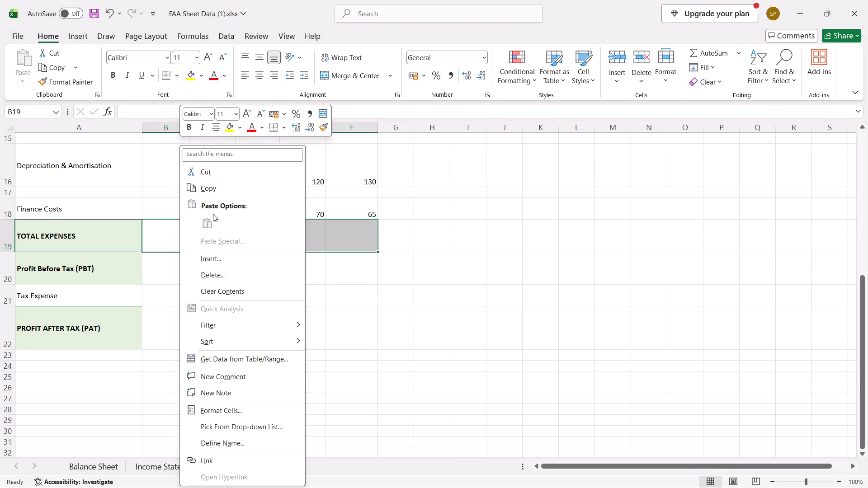
left_click(216, 259)
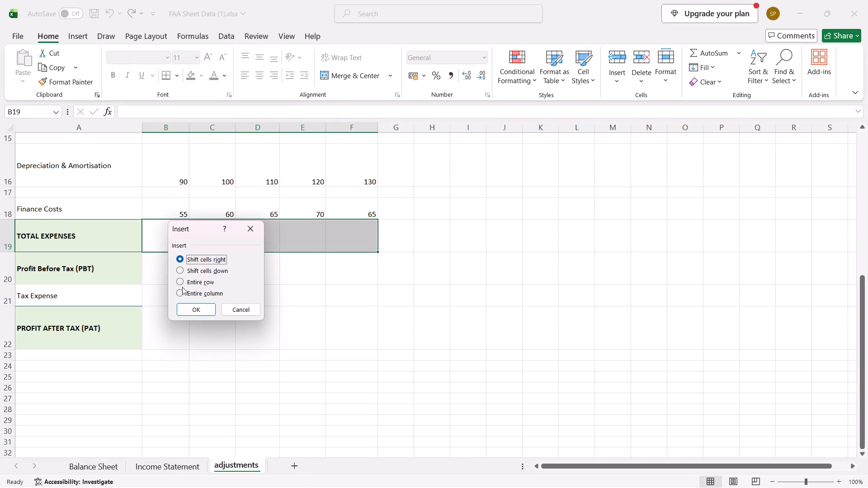
left_click(181, 284)
left_click(182, 308)
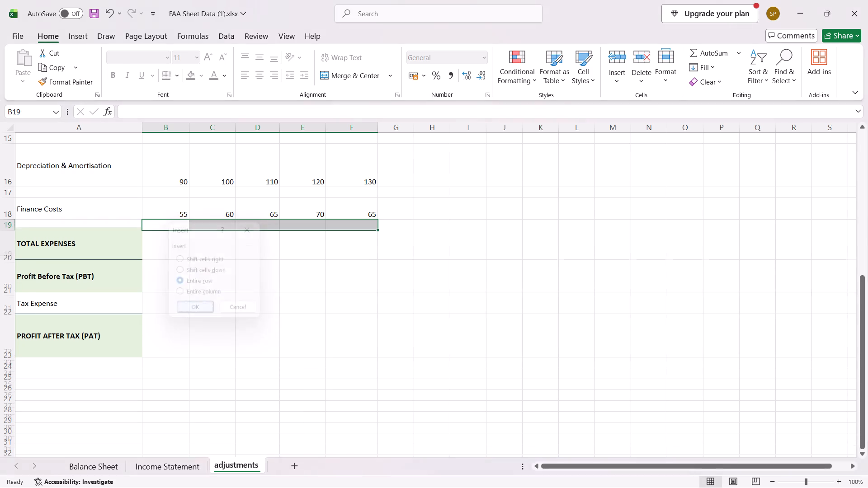
Link Profit Before Tax (PBT) in B21 of the adjustments sheet to Income Statement cell B15 and fill the formula across to F21.
left_click(160, 275)
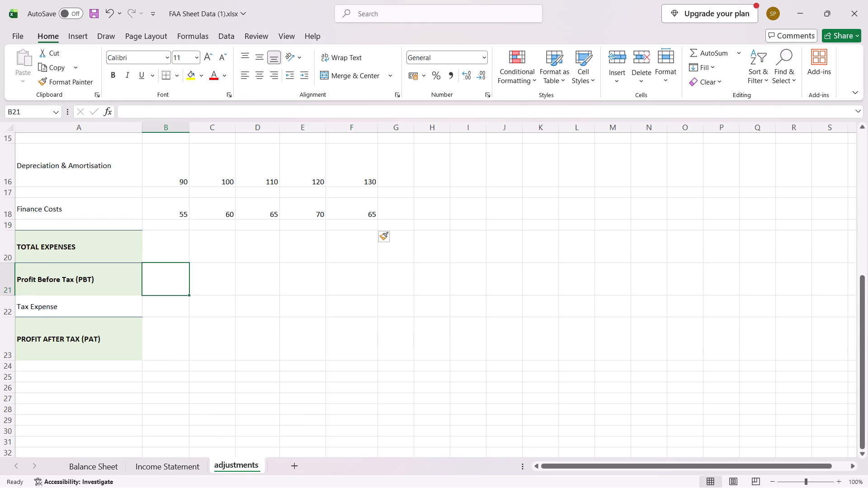
key("equal")
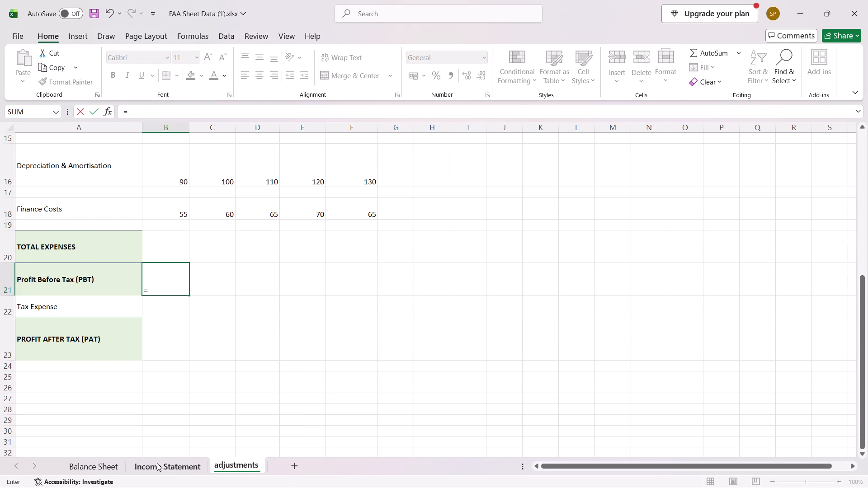
left_click(157, 463)
left_click(229, 353)
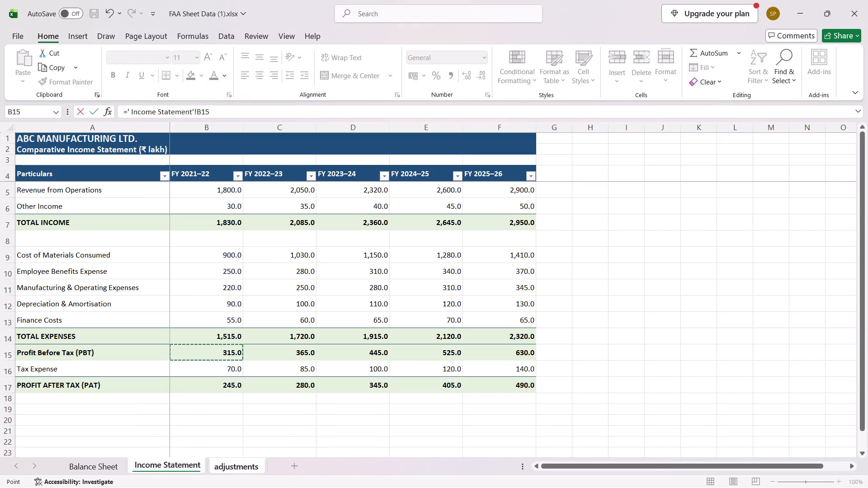
key("Return")
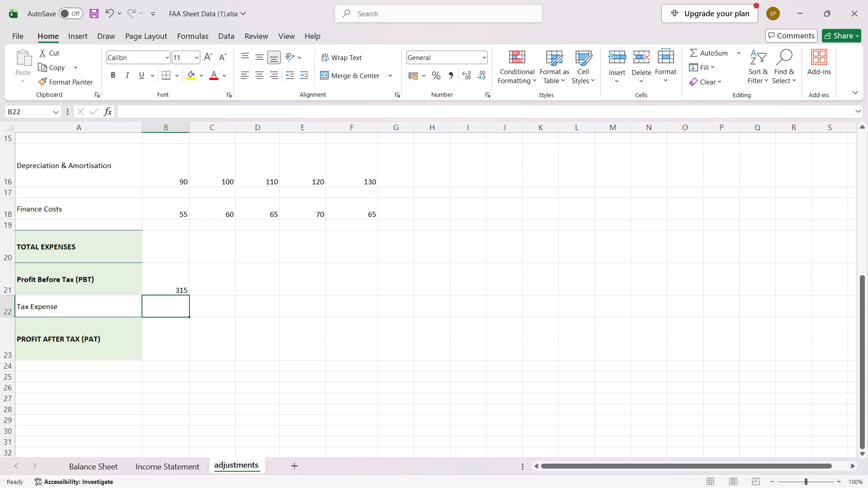
left_click(178, 289)
left_click_drag(190, 295, 193, 295)
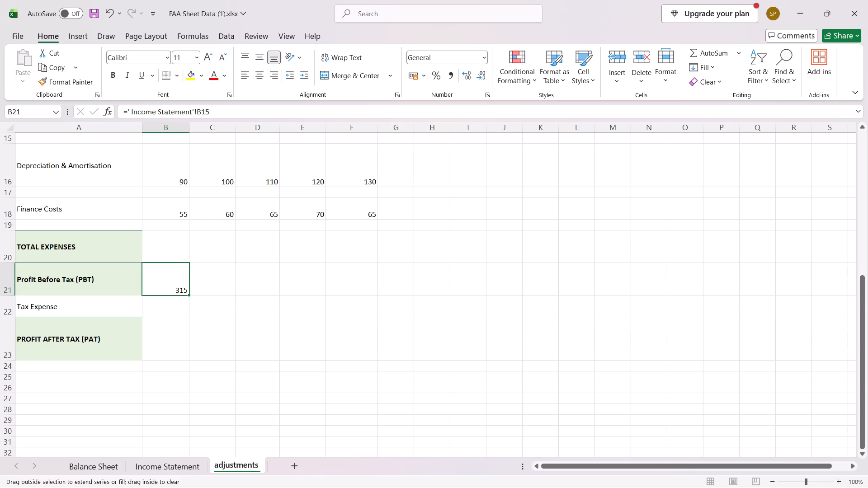
left_click_drag(193, 295, 369, 303)
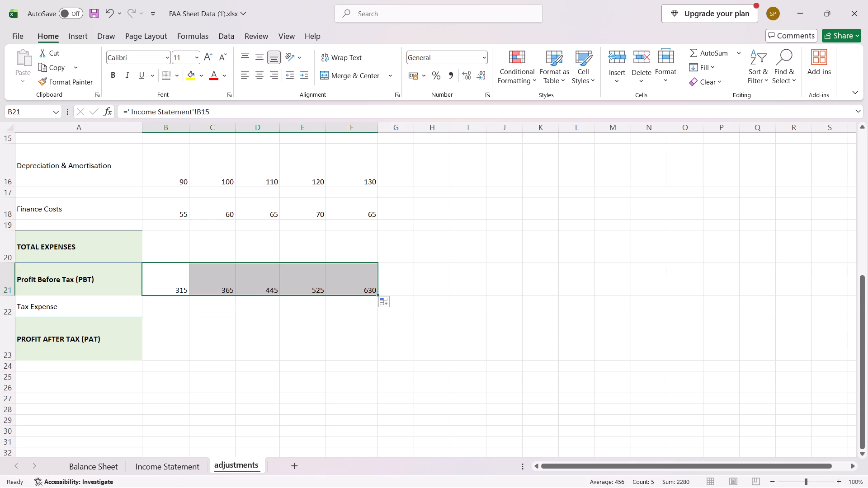
Insert an entire row at row 22, between Profit Before Tax (PBT) and Tax Expense.
left_click(177, 307)
key("shift+Right")
key("shift+Right")
key("shift+Right")
key("shift+Right")
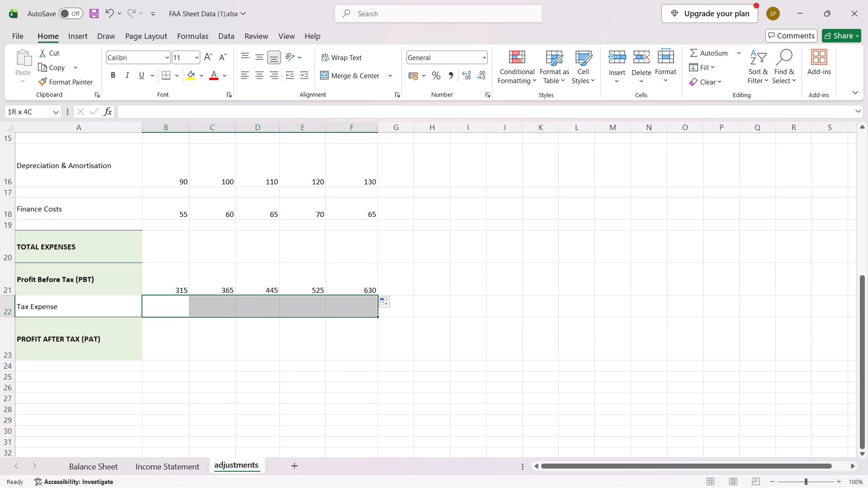
right_click(177, 307)
left_click(211, 258)
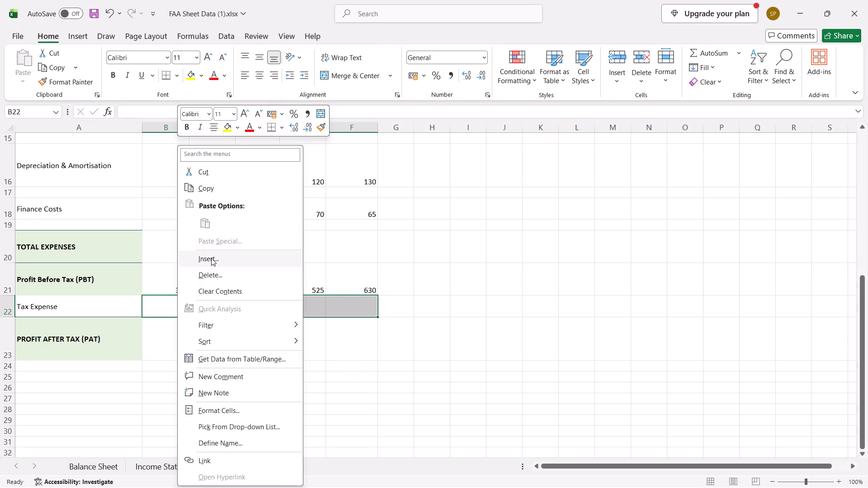
left_click_drag(174, 278, 184, 312)
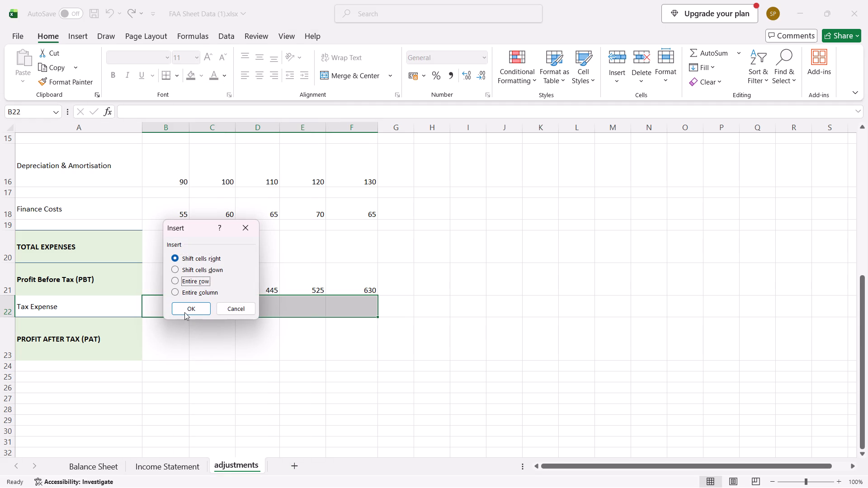
left_click_drag(184, 312, 174, 283)
left_click(174, 283)
left_click(184, 307)
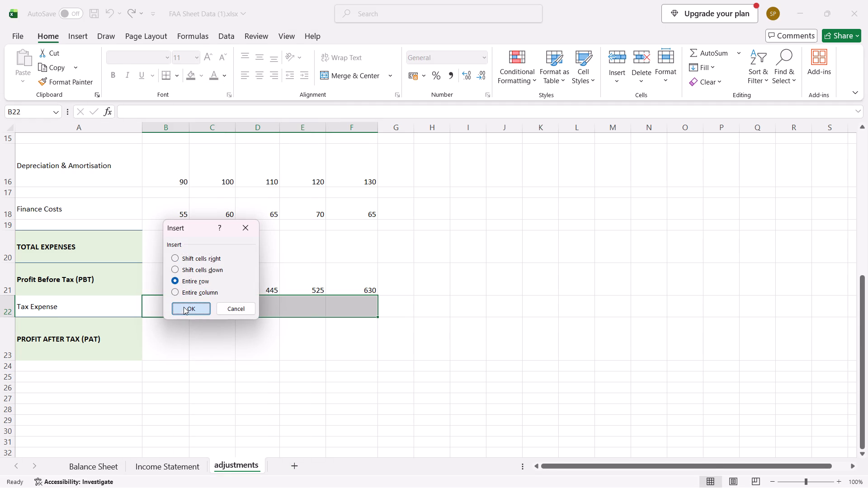
Link Tax Expense in B23 of the adjustments sheet to Income Statement cell B16 and fill the formula across to F23.
left_click(168, 314)
key("equal")
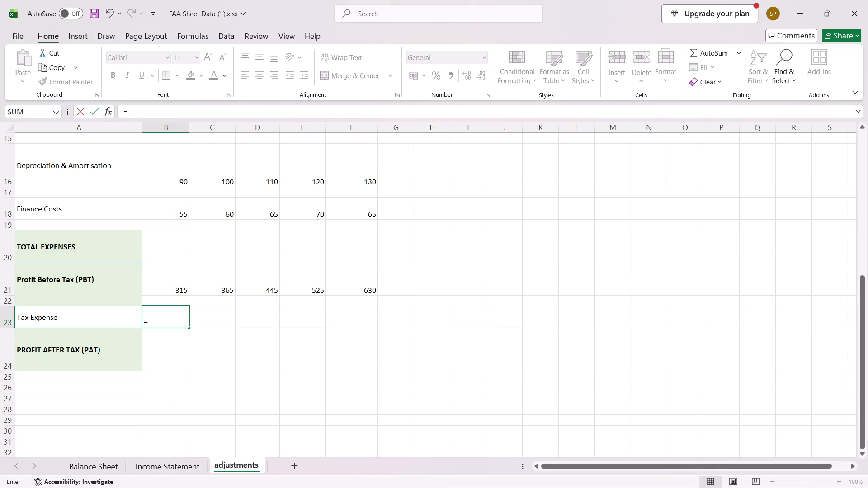
left_click(150, 470)
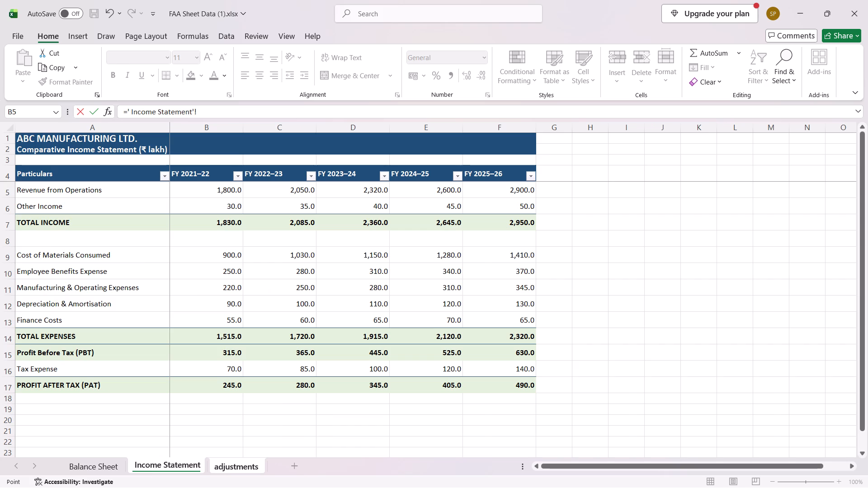
left_click(223, 369)
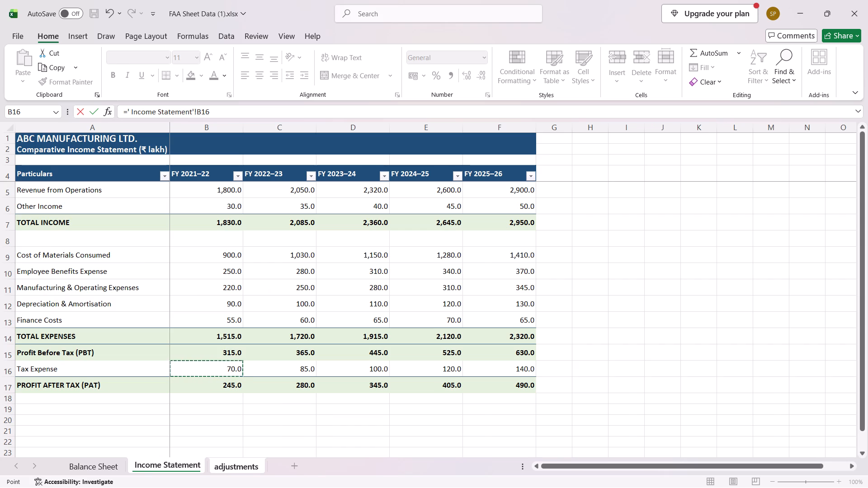
key("Return")
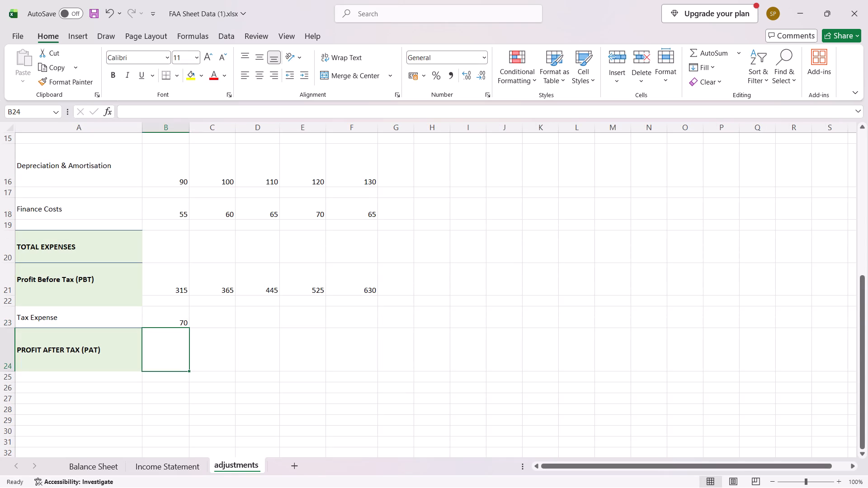
left_click(169, 315)
left_click_drag(189, 328, 337, 338)
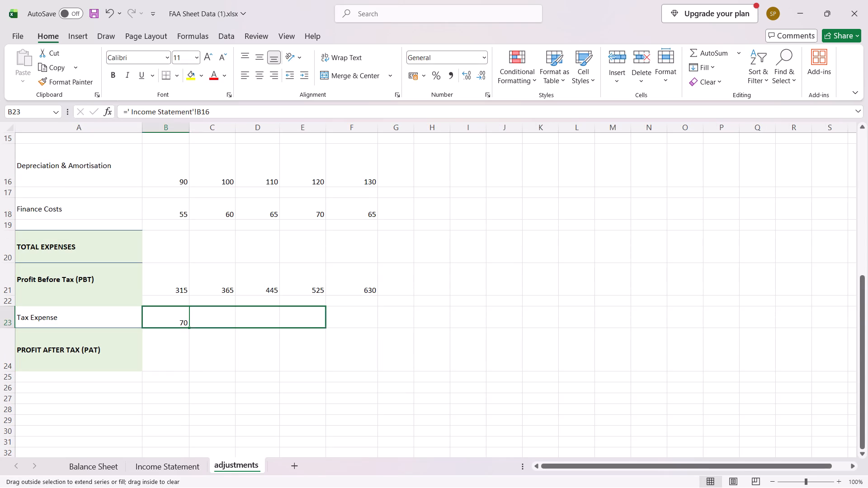
left_click_drag(337, 338, 373, 336)
Insert an entire row at row 24, between Tax Expense and PROFIT AFTER TAX (PAT).
left_click(176, 340)
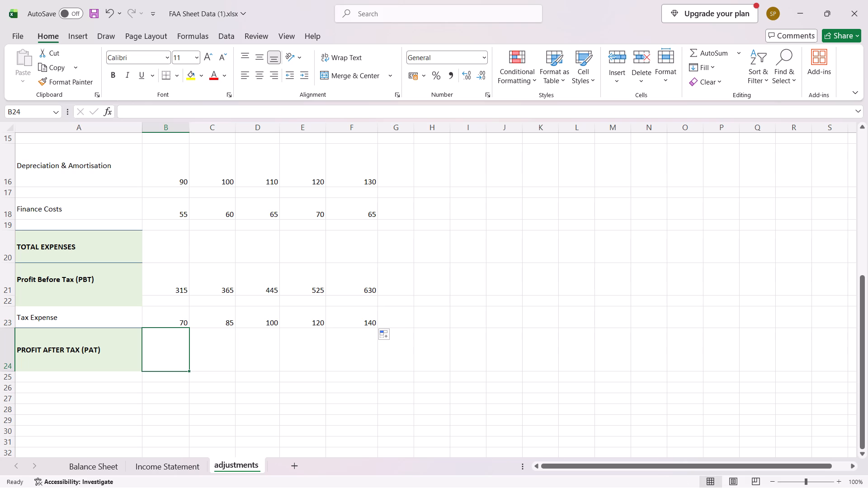
key("shift+Right")
key("shift+Right")
key("shift+Right")
key("shift+Right")
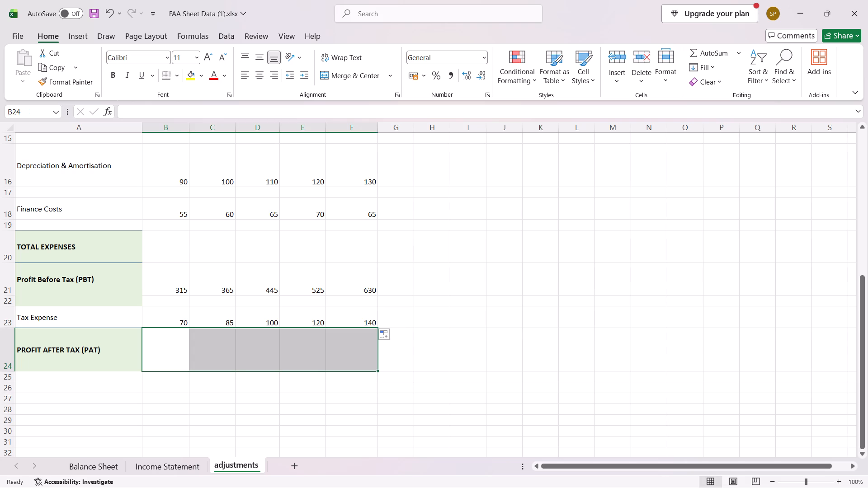
left_click(187, 352)
key("Right")
key("Right")
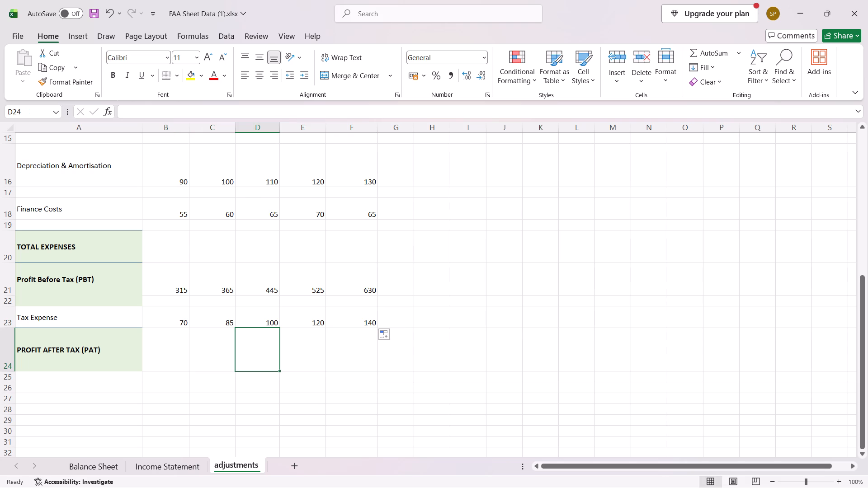
key("Left")
key("Left")
key("shift+Right")
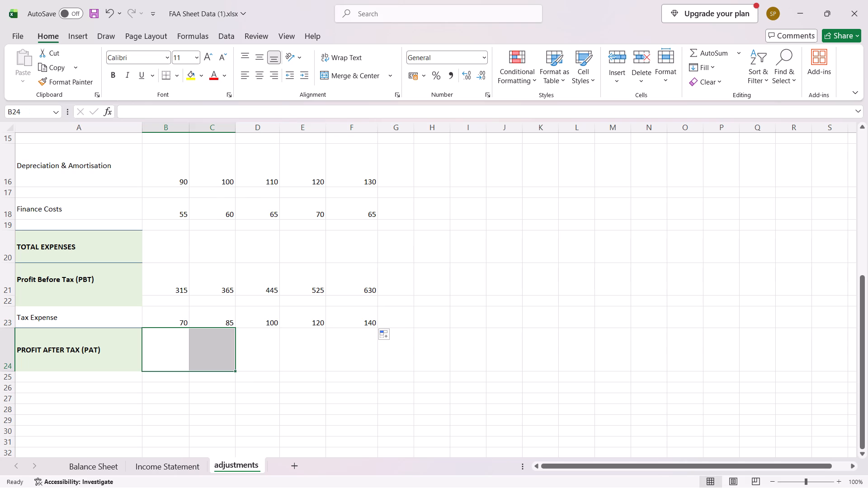
key("shift+Right")
key("shift+Right")
key("shift+Right")
right_click(220, 351)
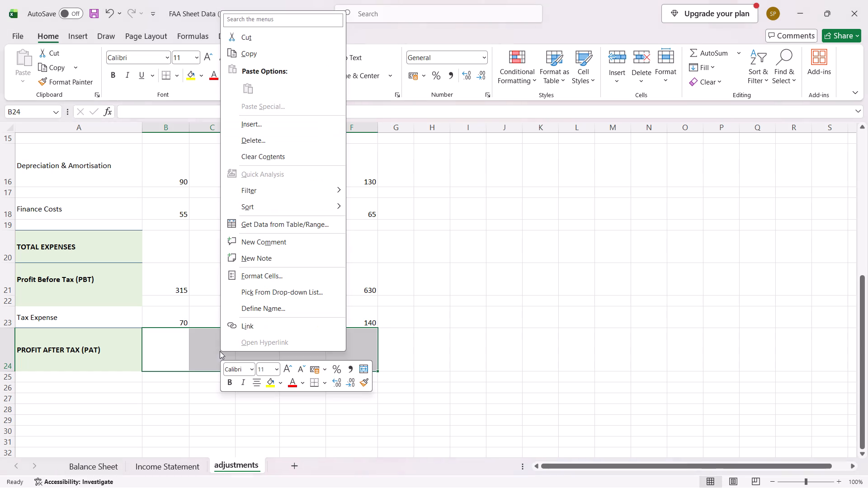
left_click(263, 124)
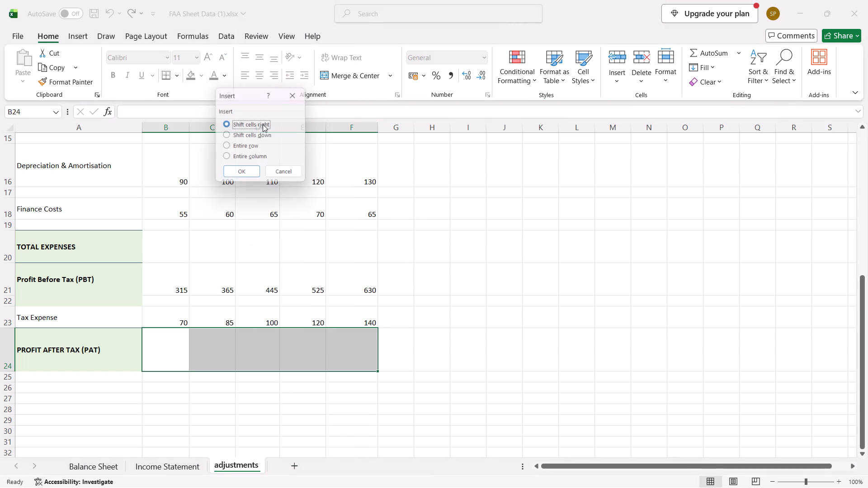
left_click(225, 145)
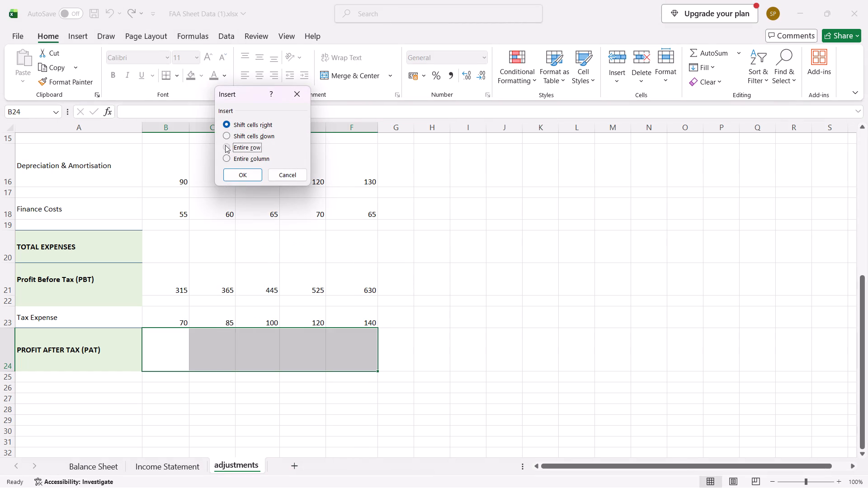
left_click(230, 172)
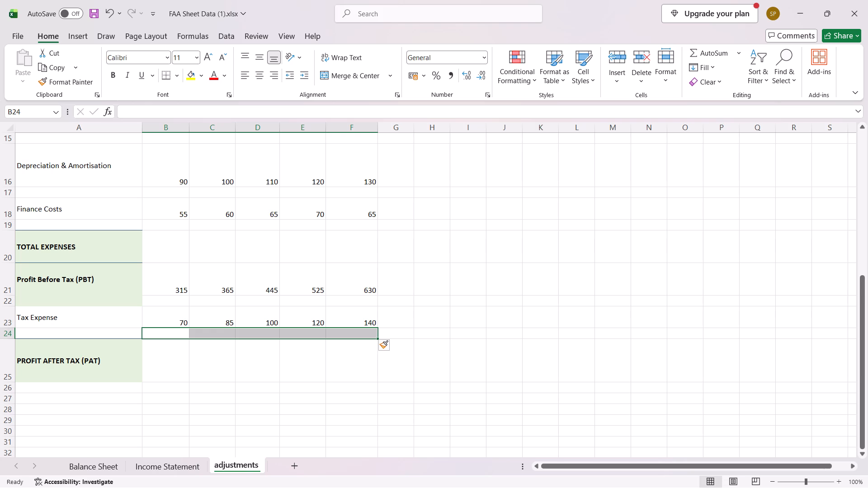
Link PROFIT AFTER TAX (PAT) in B25 of the adjustments sheet to Income Statement cell B17 and fill the formula across to F25.
left_click(142, 466)
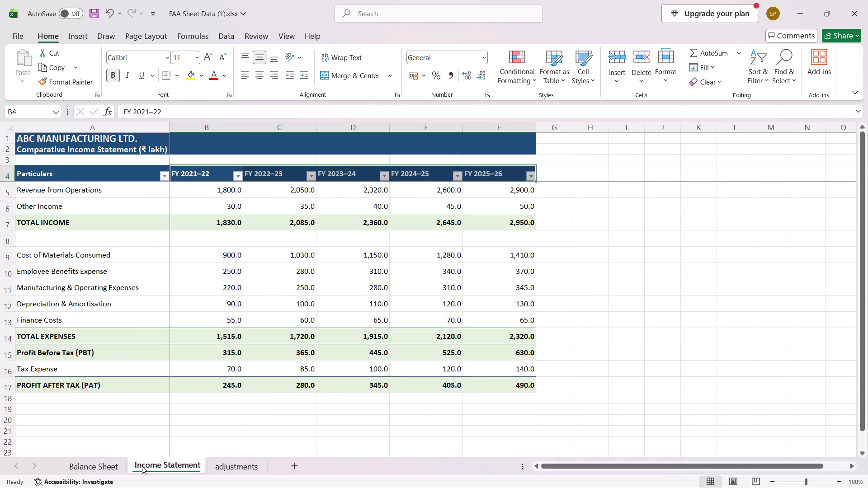
left_click(227, 460)
left_click(179, 374)
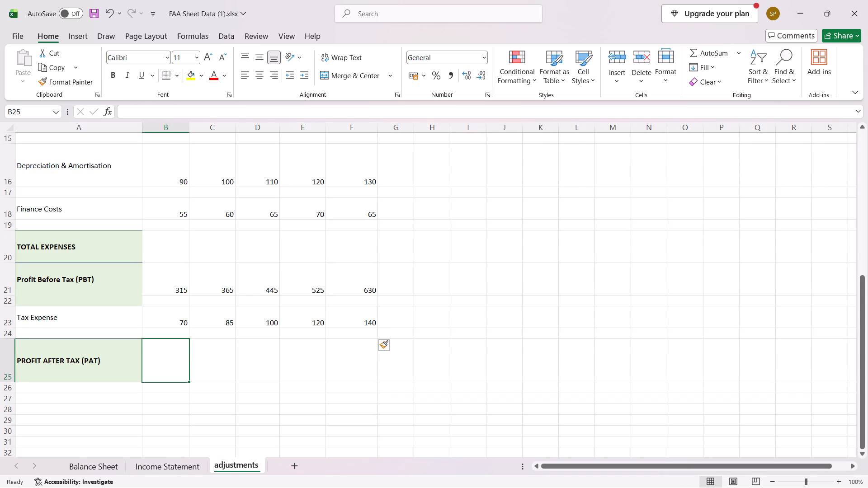
key("equal")
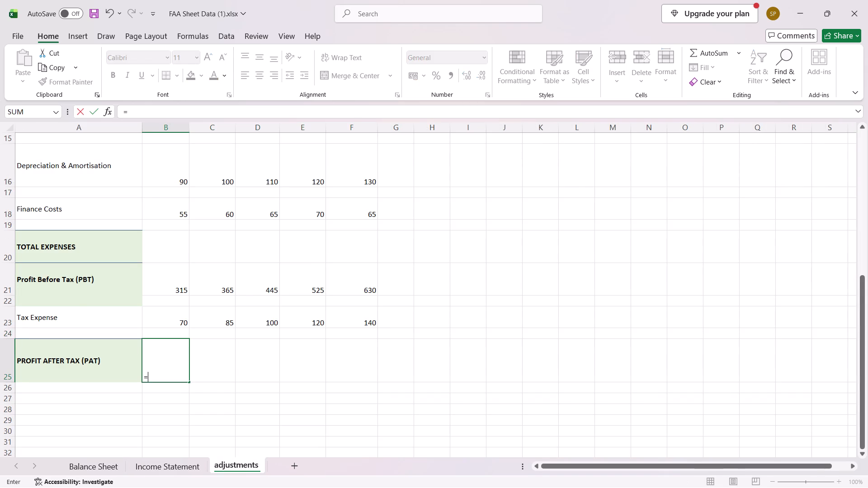
left_click(167, 466)
left_click(227, 390)
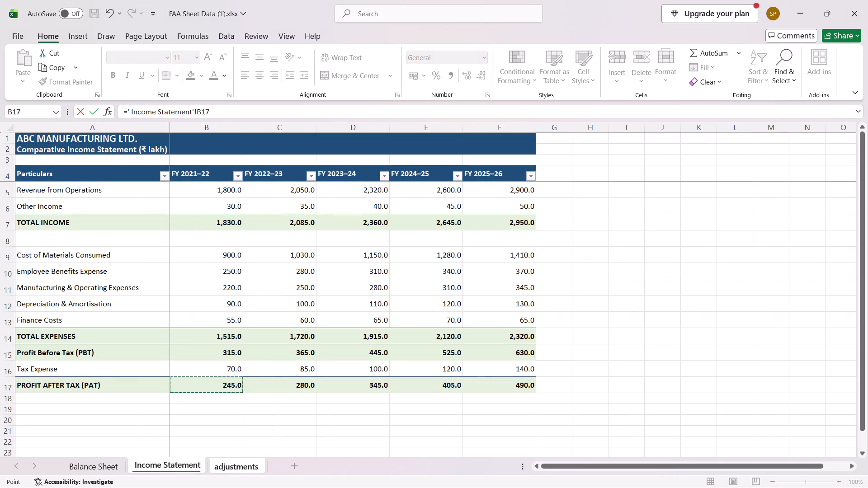
key("Return")
left_click_drag(173, 366, 193, 389)
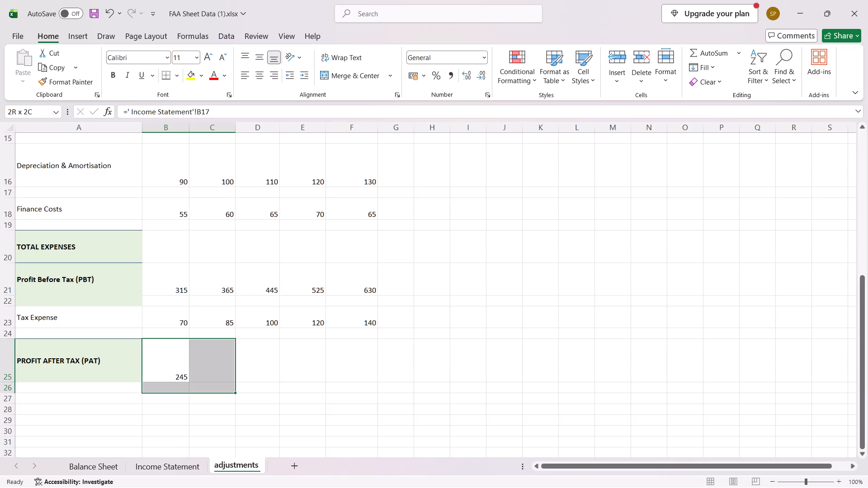
left_click_drag(193, 389, 184, 380)
left_click(184, 380)
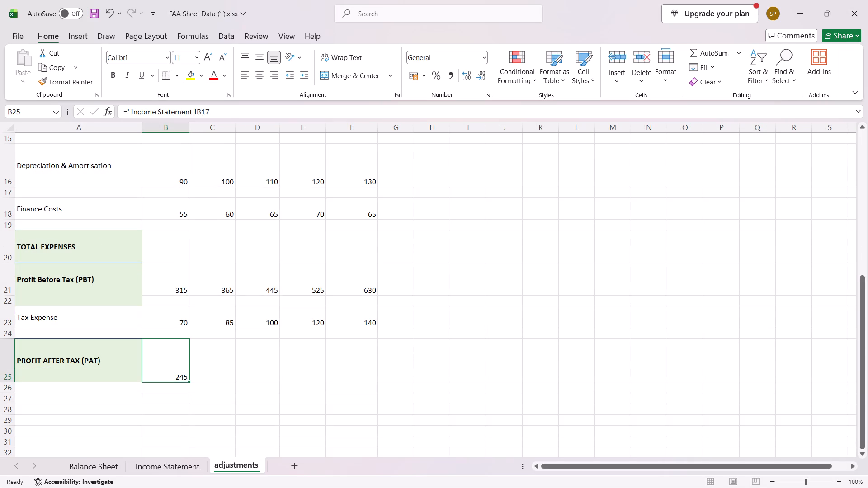
left_click_drag(189, 382, 370, 390)
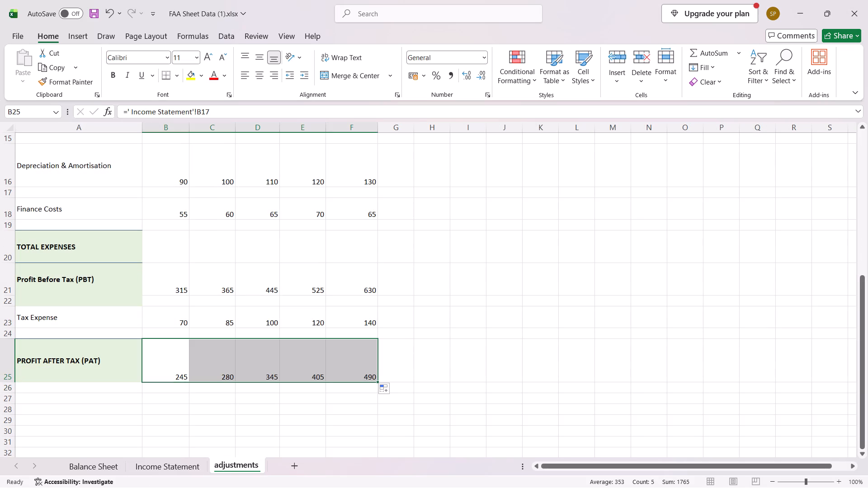
left_click(176, 400)
left_click(176, 395)
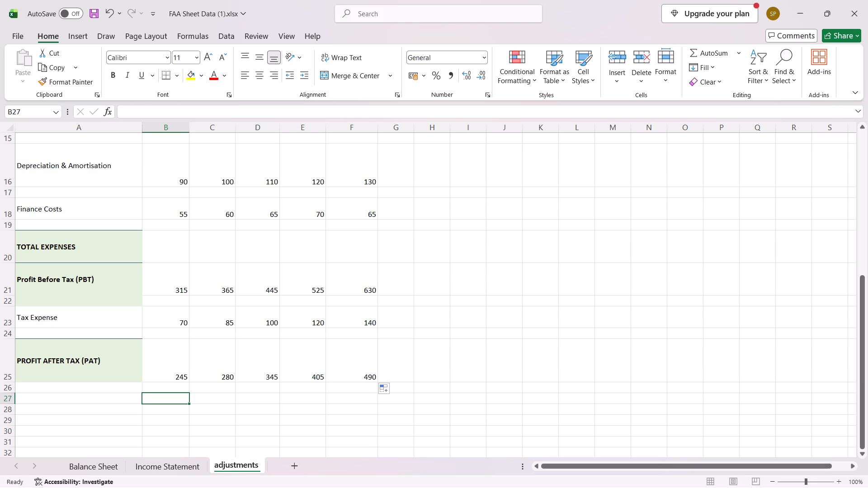
left_click(178, 385)
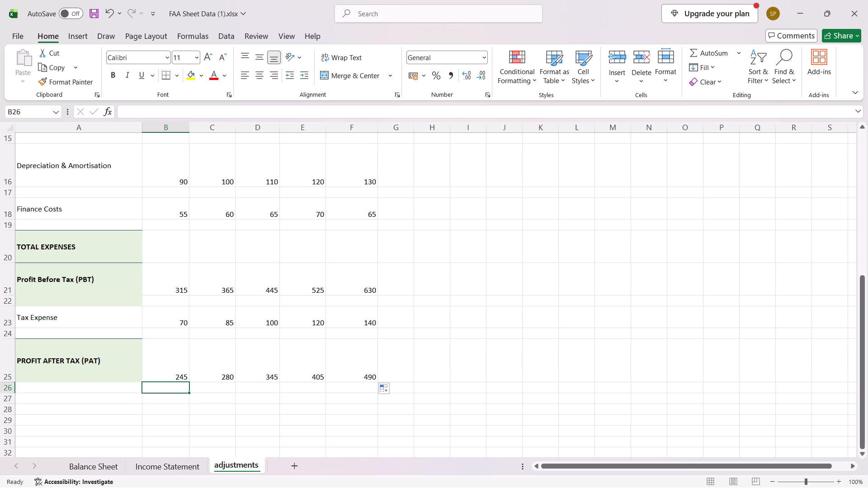
Enter the label %change in A5, in the spare row beneath Revenue from Operations.
triple_click(863, 131)
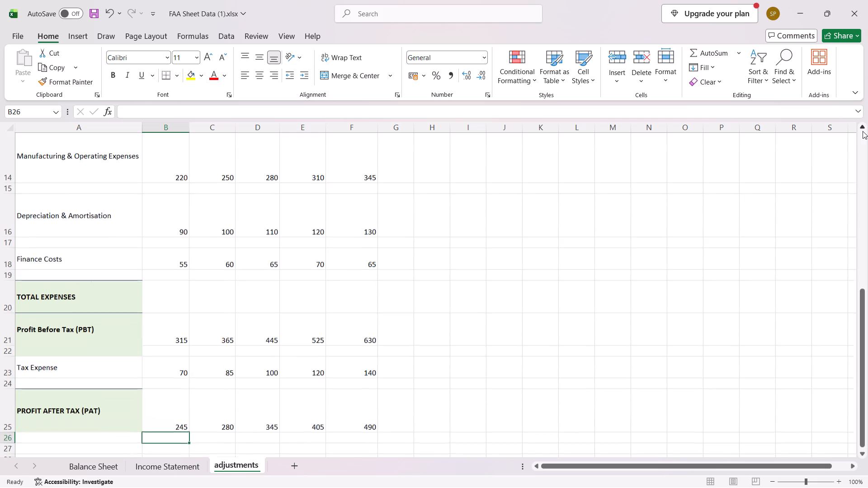
triple_click(863, 131)
triple_click(863, 131)
triple_click(863, 131)
triple_click(863, 131)
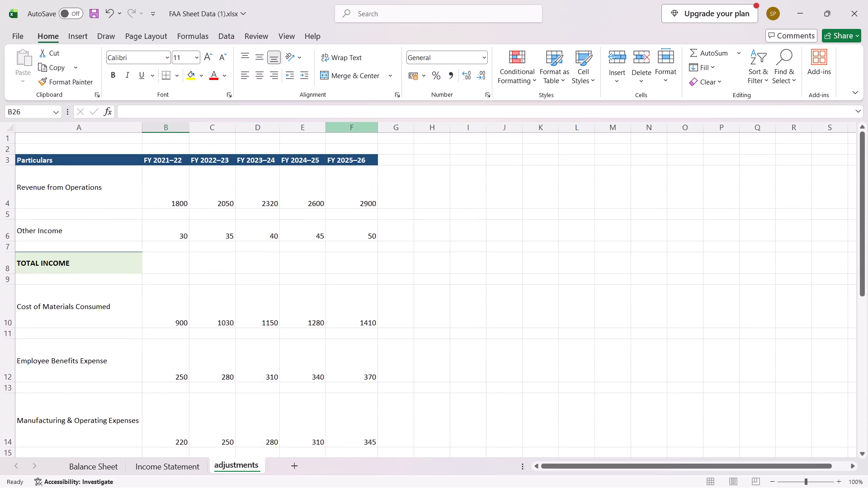
left_click(70, 209)
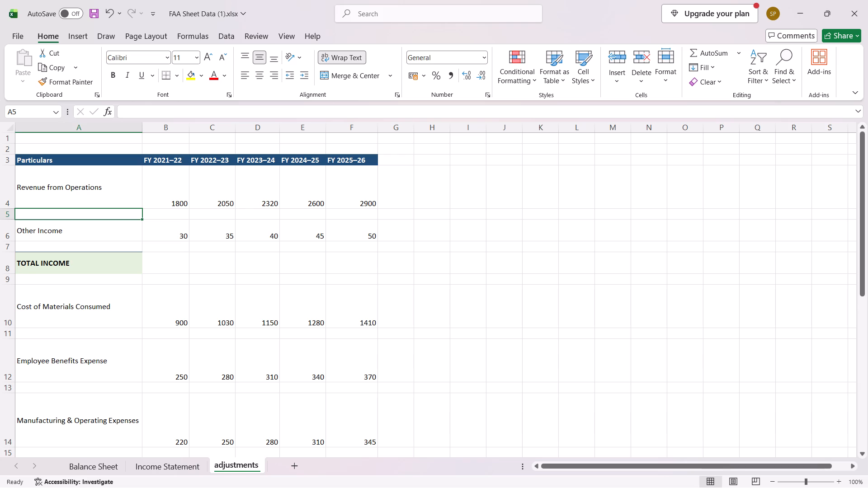
type("%cg")
key("BackSpace")
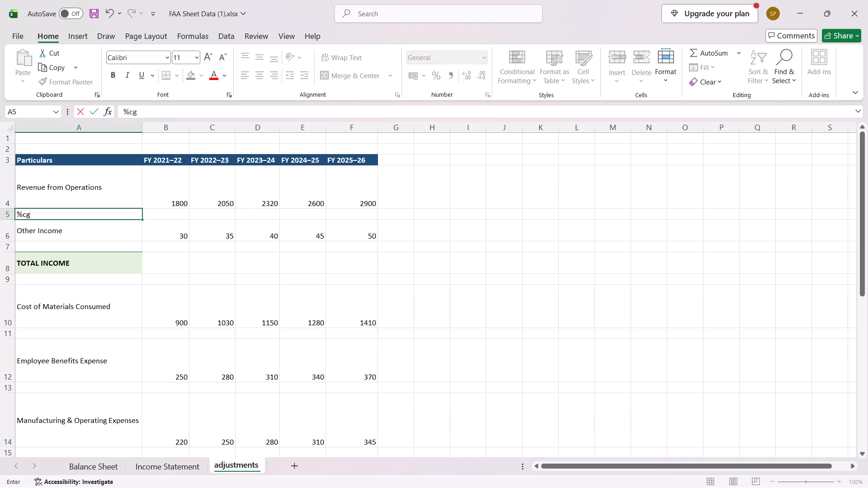
type("hange")
key("space")
left_click(58, 244)
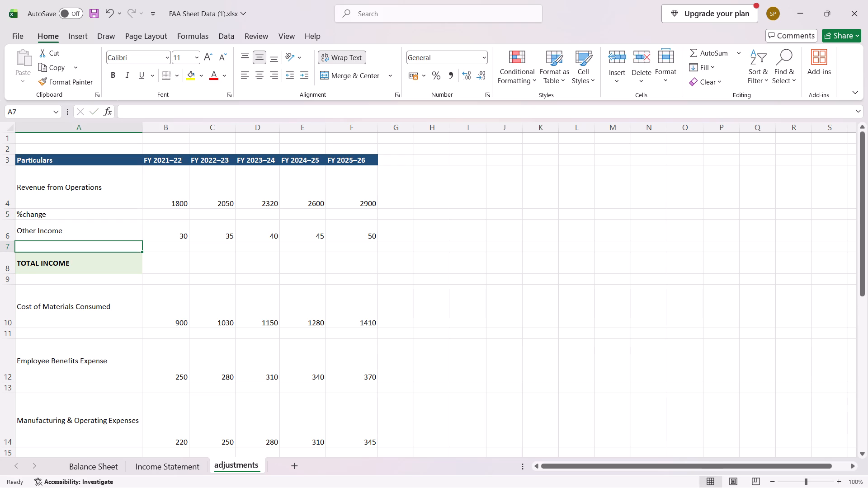
Copy the %change label from A5 into A7, A11 and A13, beneath Other Income, Cost of Materials Consumed and Employee Benefits Expense.
left_click(45, 215)
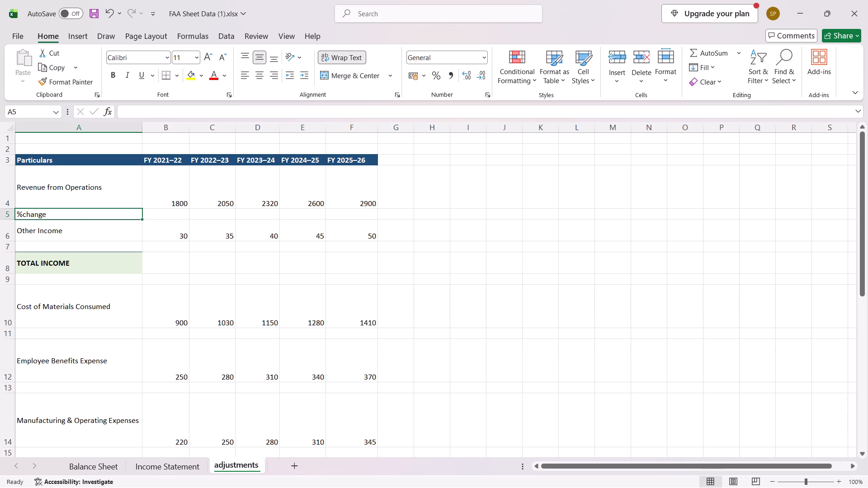
key("ctrl+c")
left_click(24, 246)
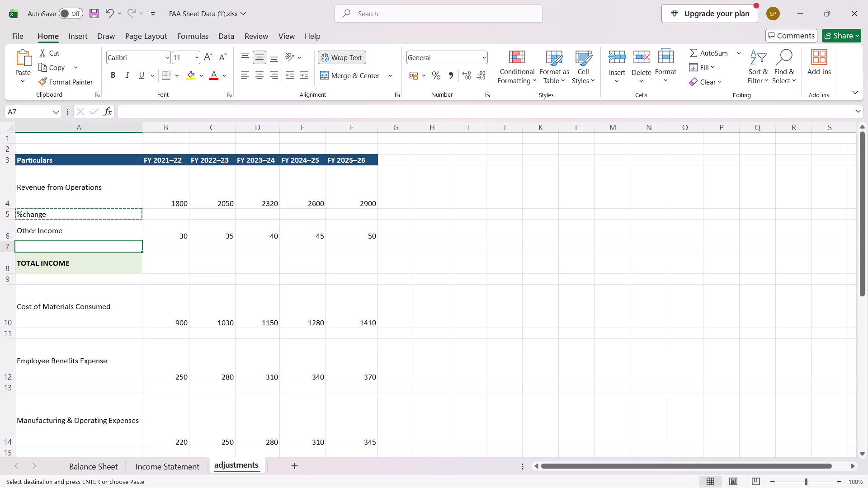
key("ctrl+v")
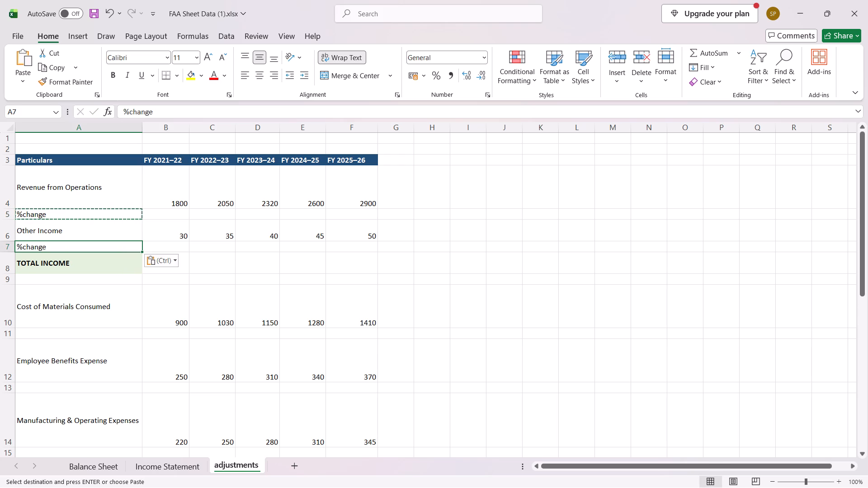
left_click(102, 338)
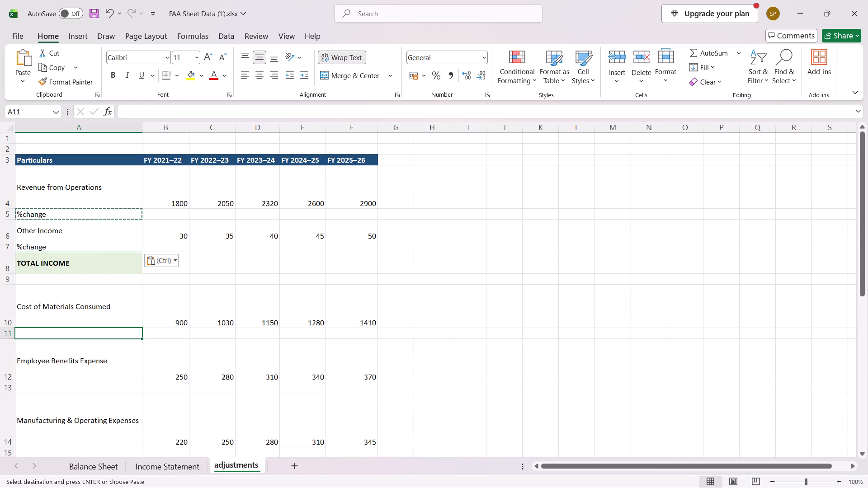
key("ctrl+v")
left_click(40, 378)
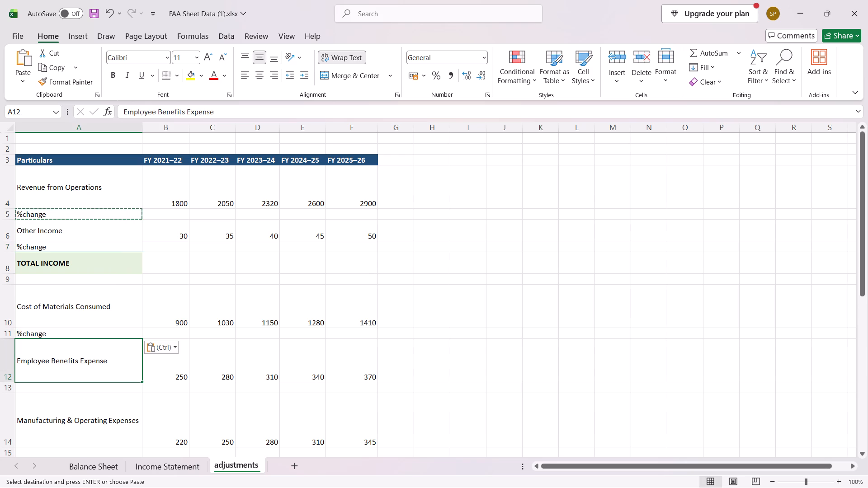
left_click(42, 389)
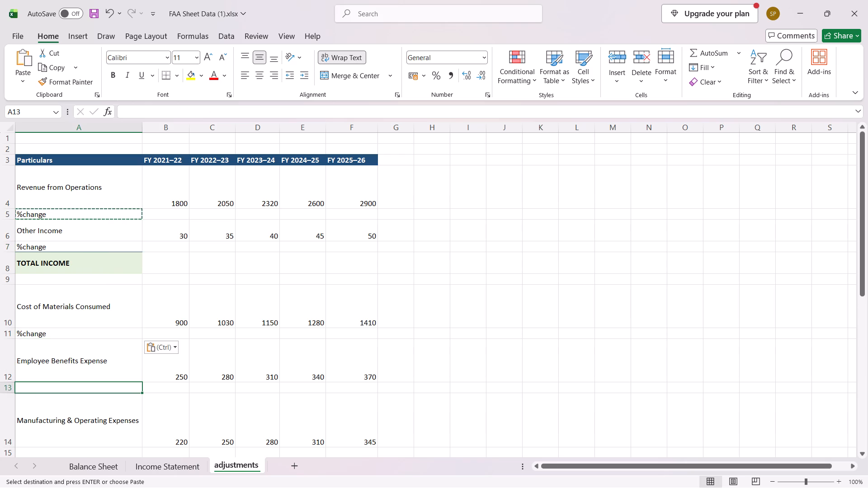
key("ctrl+v")
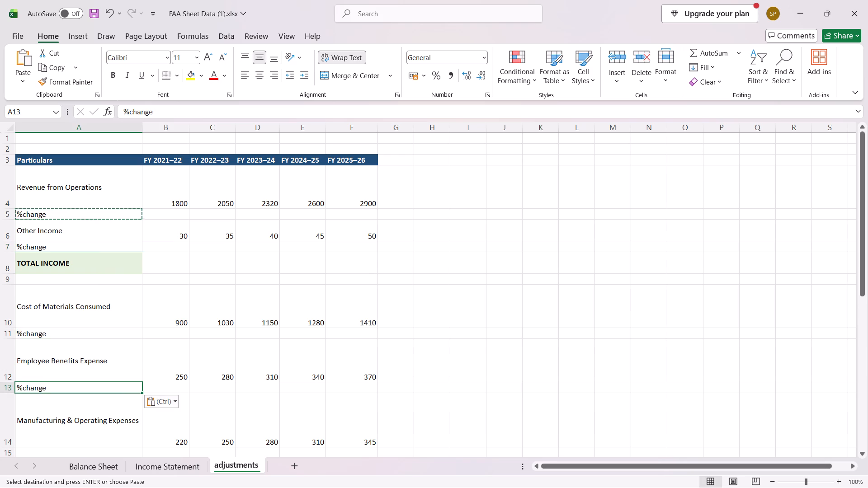
Paste the copied %change label into A15, A17 and A19, beneath Manufacturing & Operating Expenses, Depreciation & Amortisation and Finance Costs.
scroll(321, 429, "down", 2)
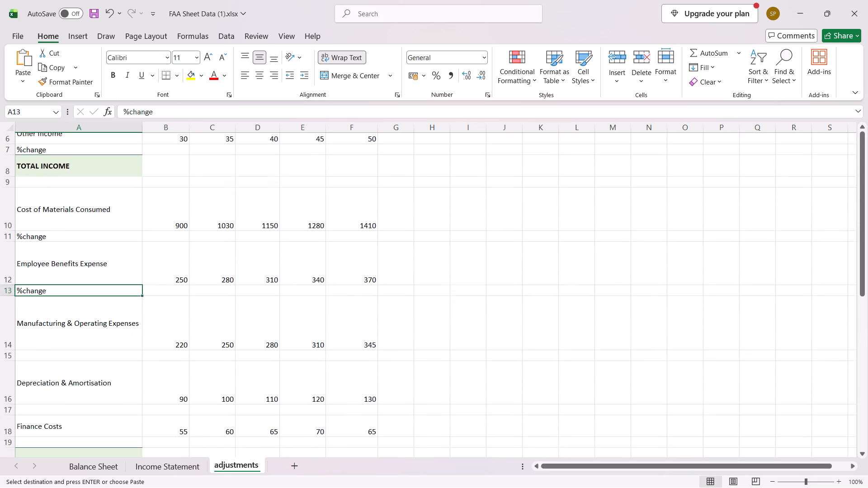
scroll(321, 429, "down", 1)
left_click(120, 366)
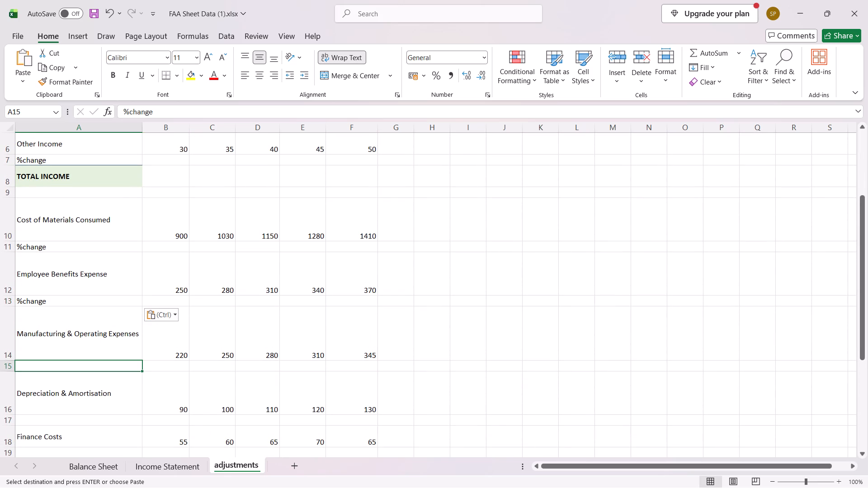
key("ctrl+v")
scroll(120, 366, "down", 1)
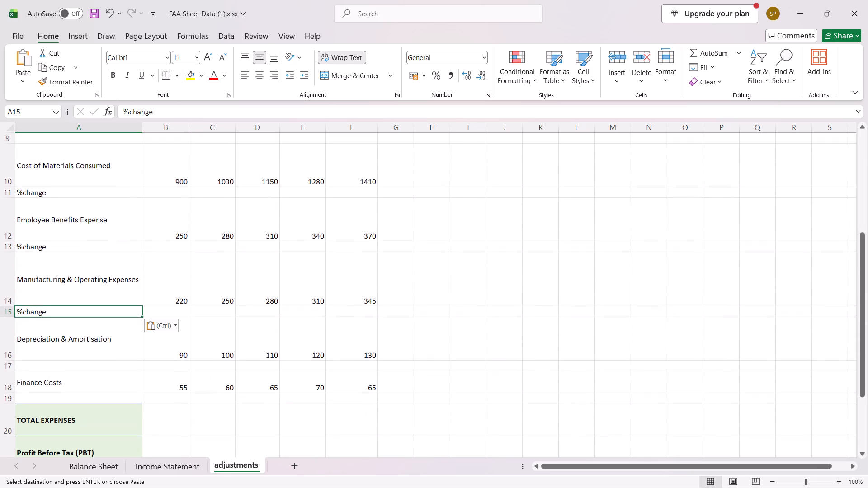
left_click(43, 367)
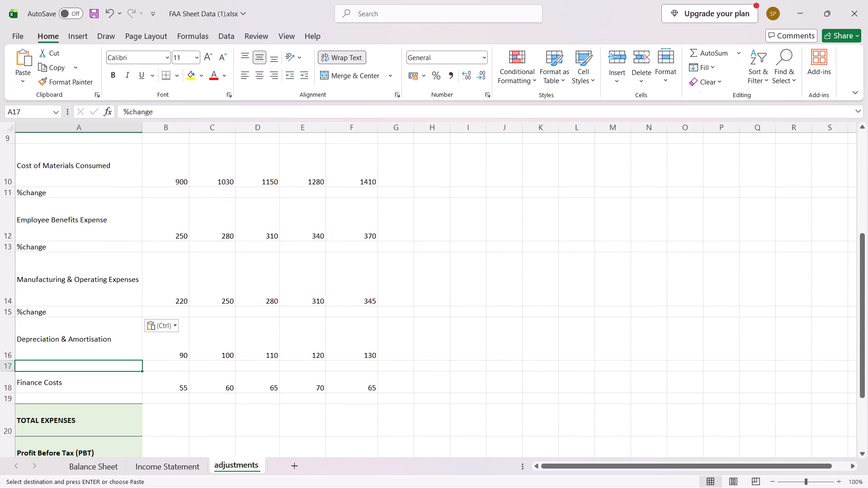
key("ctrl+v")
scroll(43, 367, "down", 1)
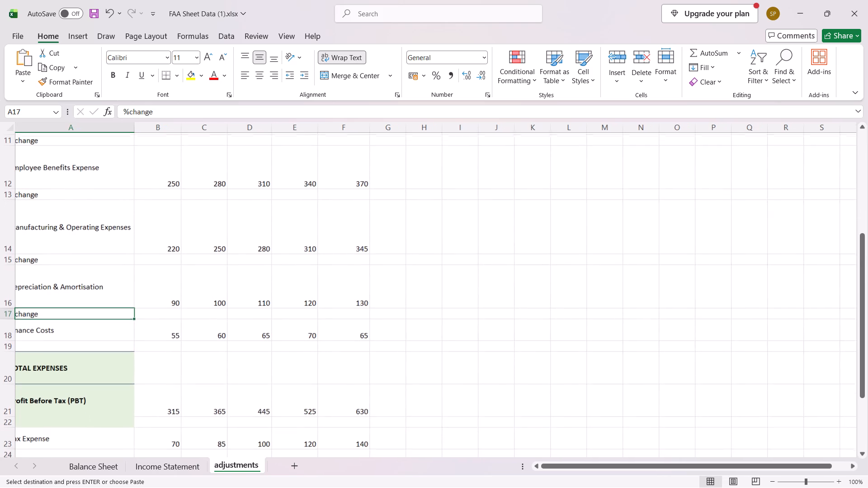
scroll(43, 367, "down", 1)
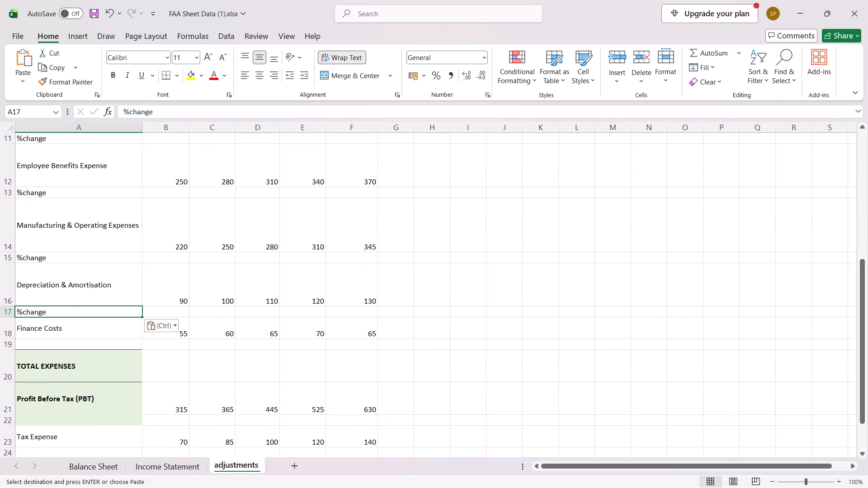
left_click(106, 343)
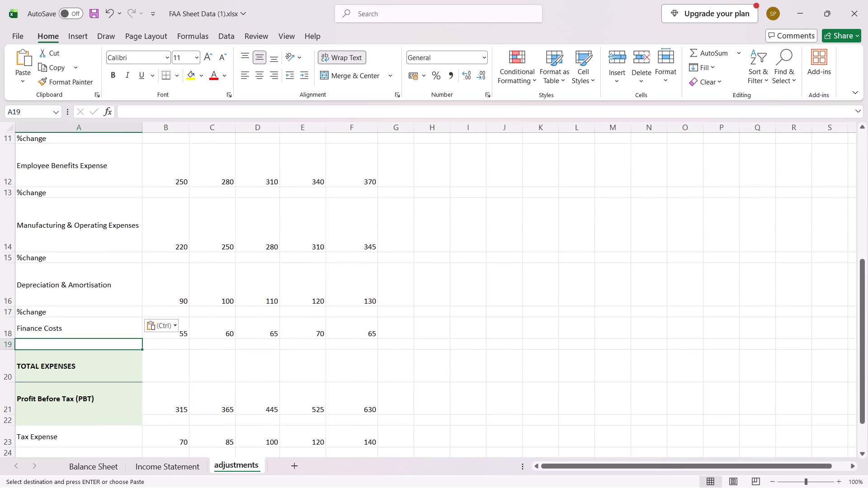
key("ctrl+v")
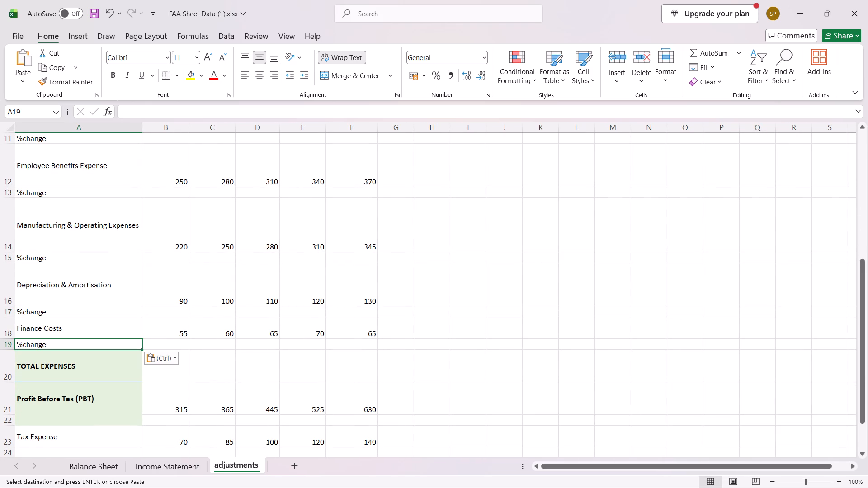
Paste the copied %change label into A22, A24 and A26, beneath Profit Before Tax (PBT), Tax Expense and PROFIT AFTER TAX (PAT).
left_click(85, 433)
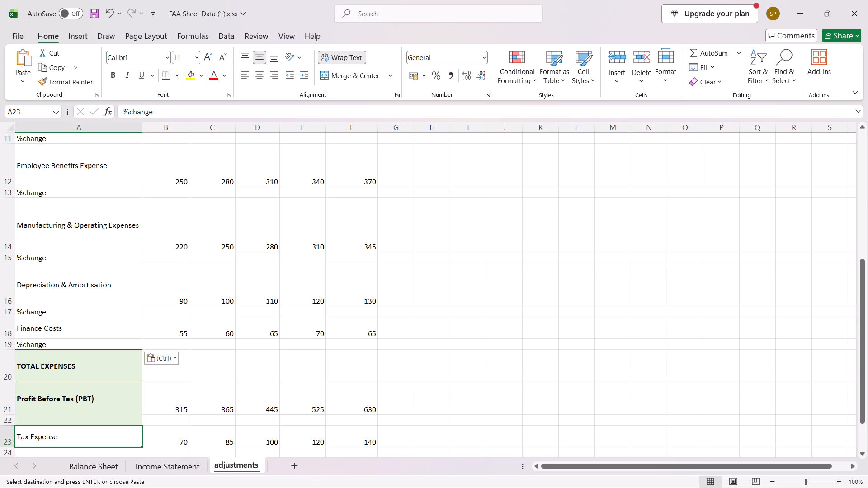
scroll(158, 413, "down", 2)
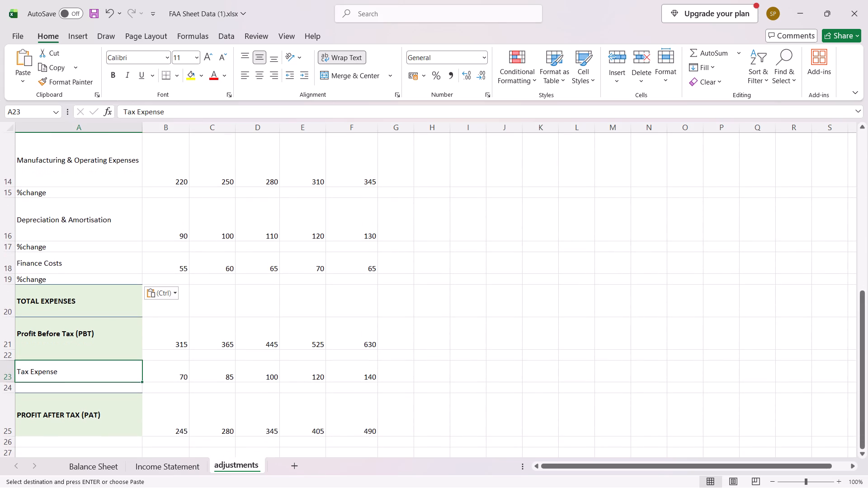
scroll(158, 413, "down", 1)
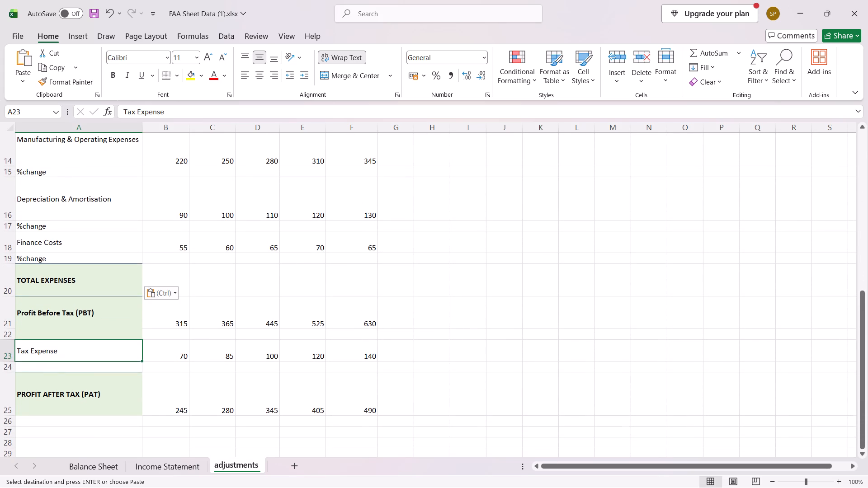
left_click(136, 357)
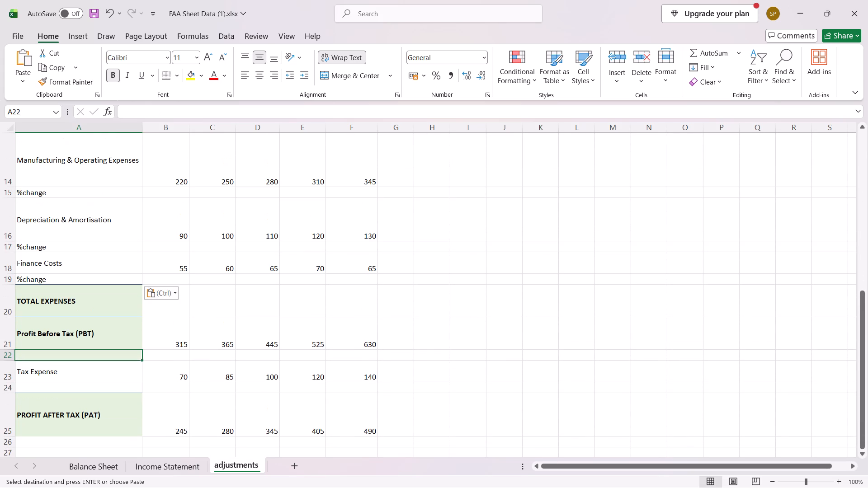
key("ctrl+v")
scroll(136, 357, "down", 1)
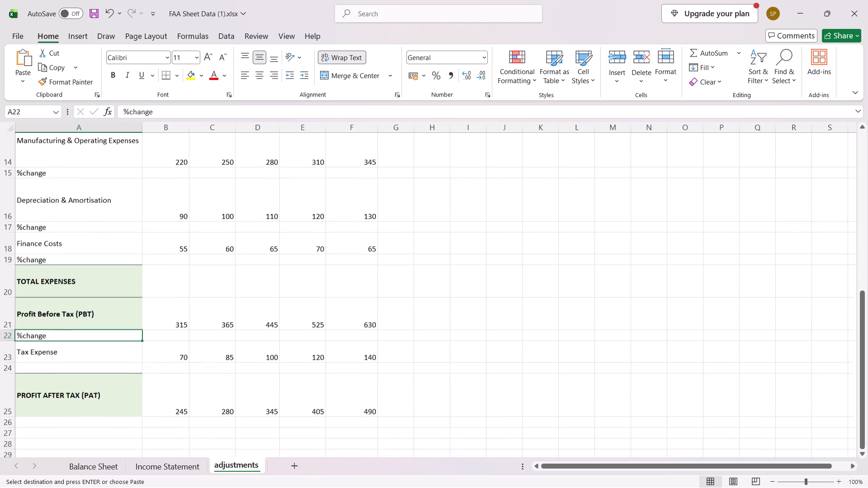
scroll(136, 357, "down", 1)
left_click(96, 336)
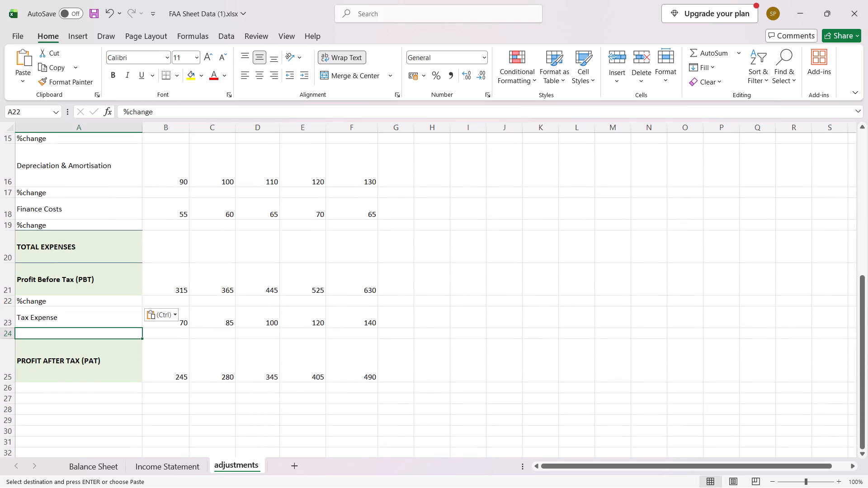
key("ctrl+v")
scroll(96, 336, "down", 1)
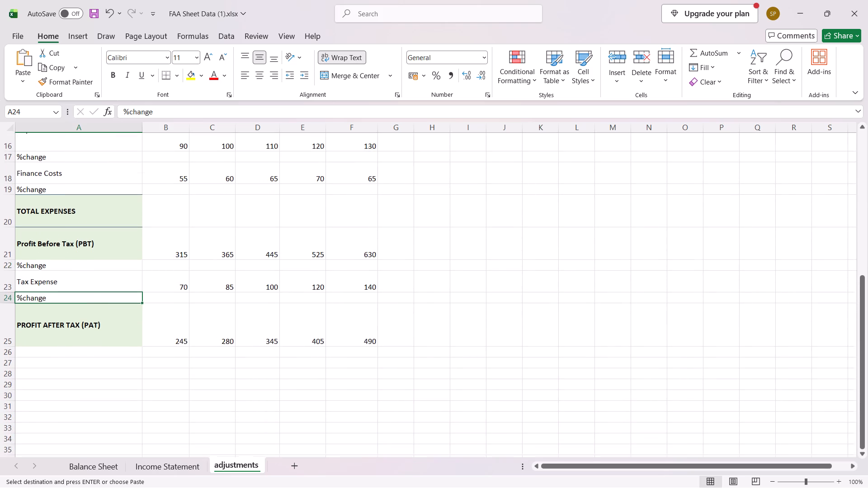
scroll(96, 336, "down", 1)
left_click(92, 323)
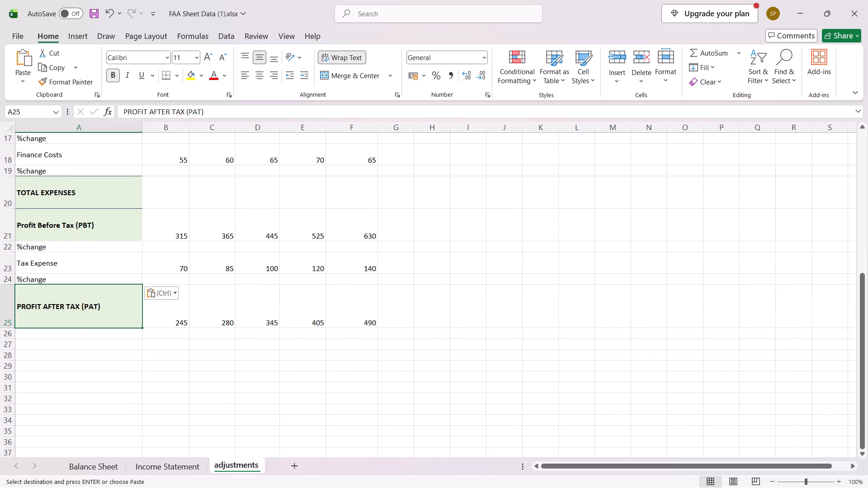
left_click(108, 333)
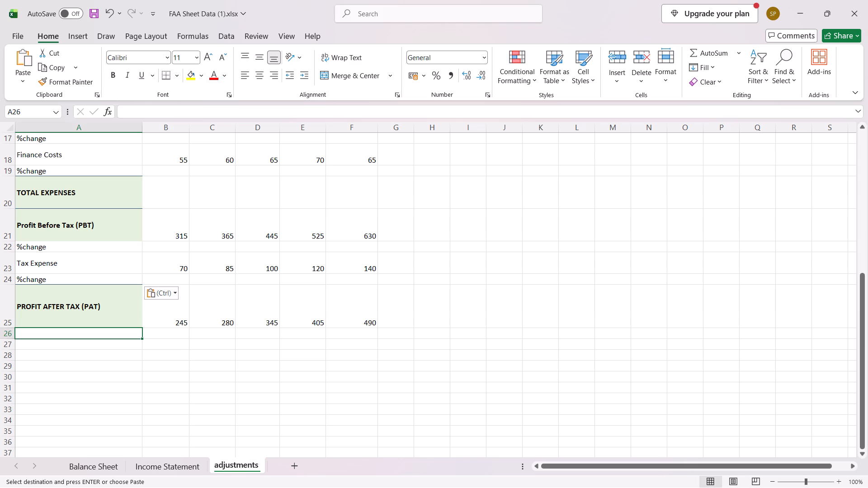
key("ctrl+v")
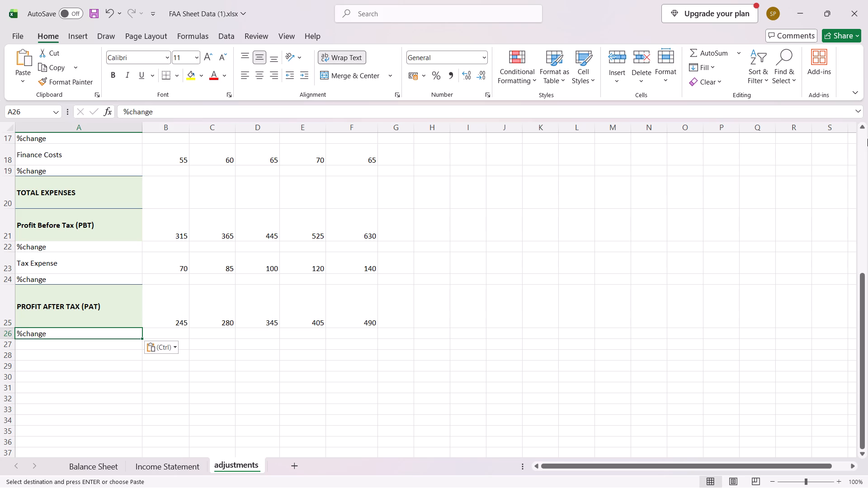
Save the FAA Sheet Data workbook.
key("ctrl+s")
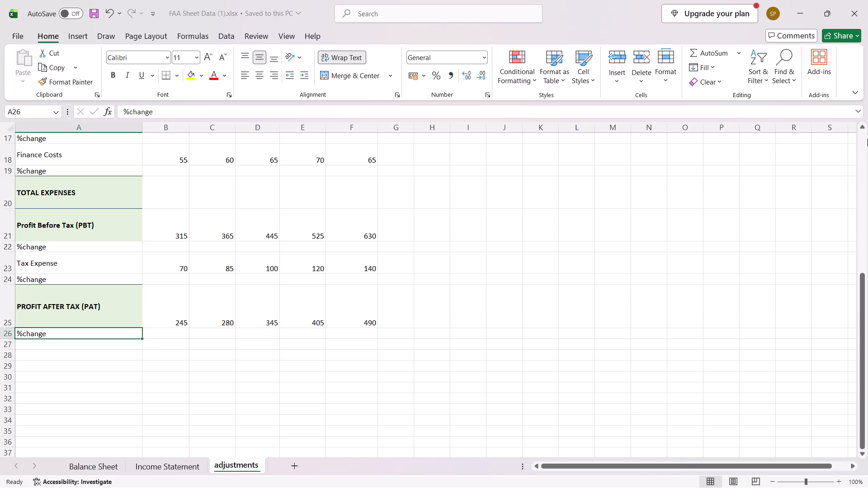
key("ctrl+s")
key("ctrl+s")
key("ctrl+s")
key("ctrl+s")
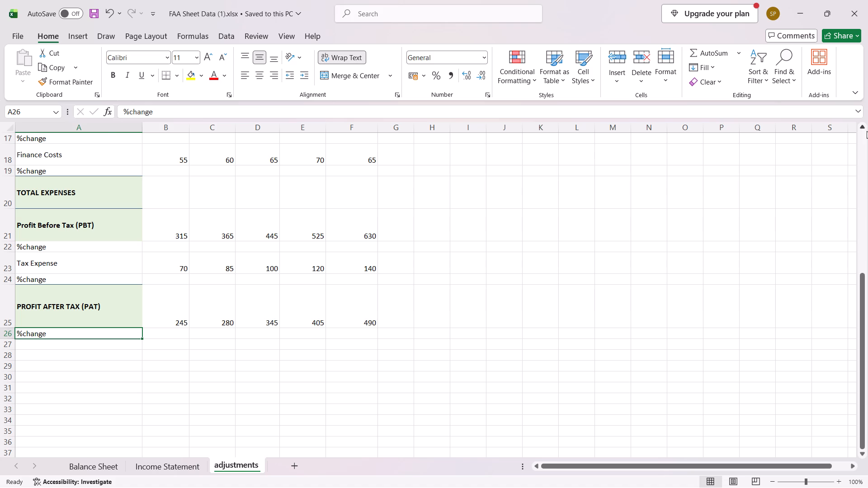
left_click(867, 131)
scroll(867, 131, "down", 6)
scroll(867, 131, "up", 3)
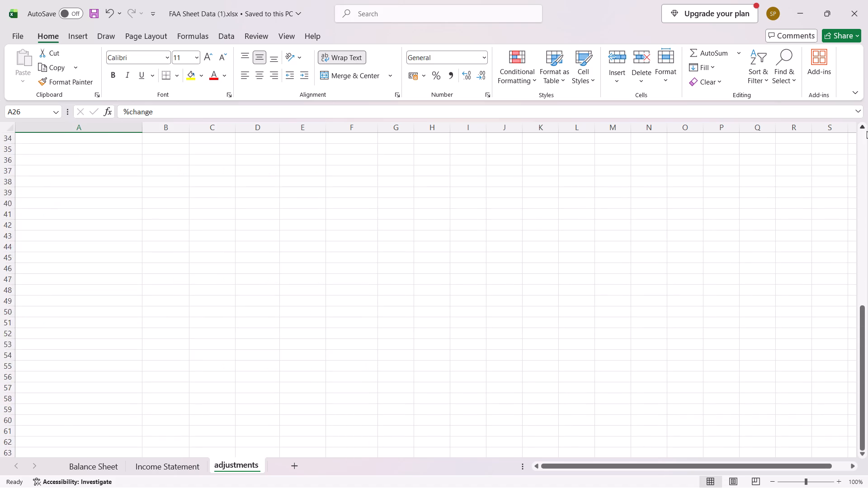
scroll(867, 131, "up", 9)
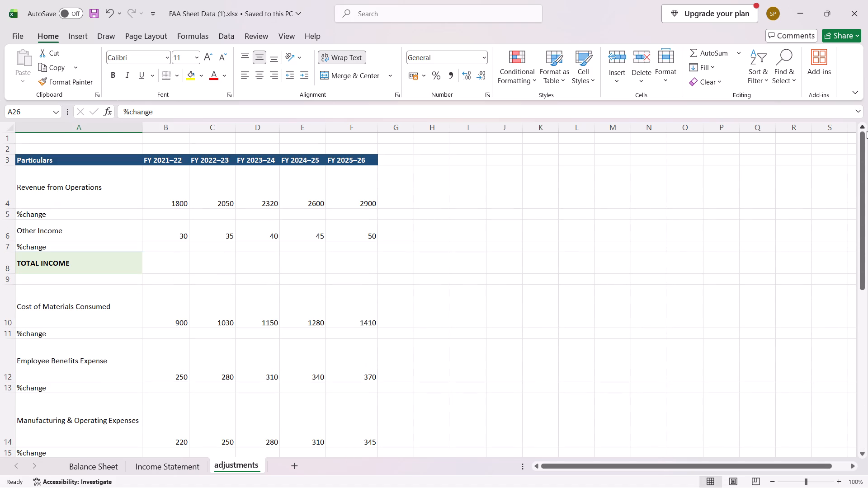
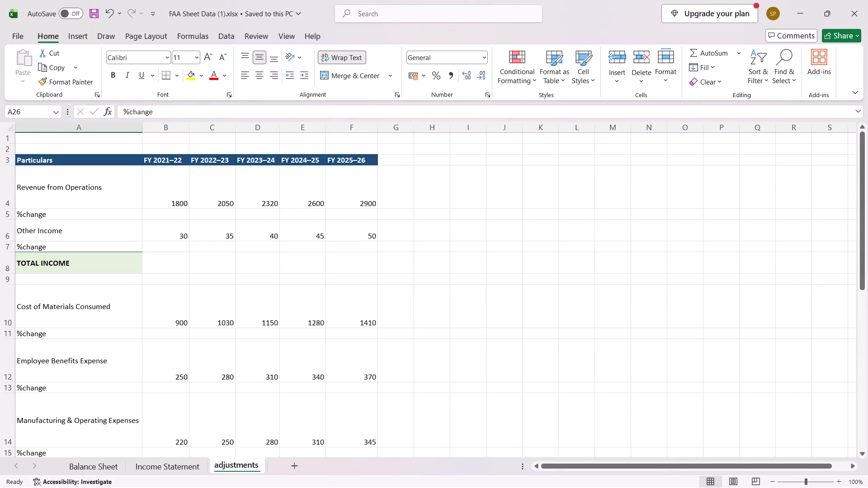
Enter the formula =C4/B4-1 in C5 for the FY 2022–23 %change in Revenue from Operations.
left_click(163, 214)
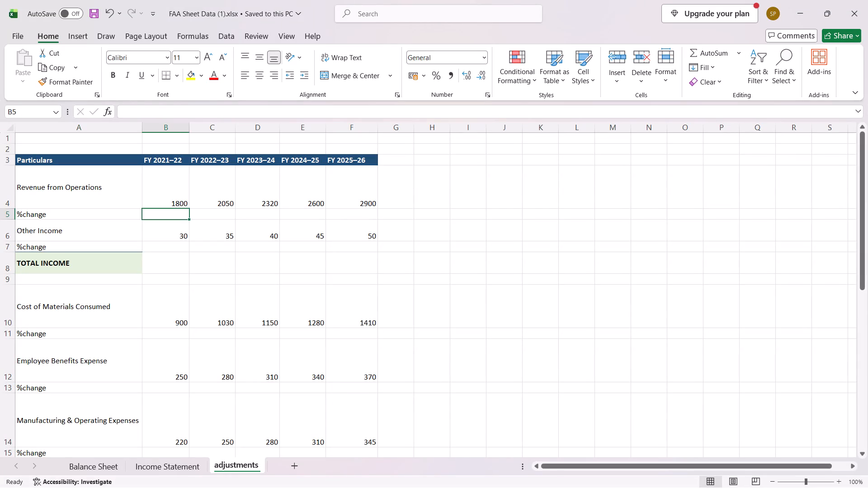
left_click(219, 219)
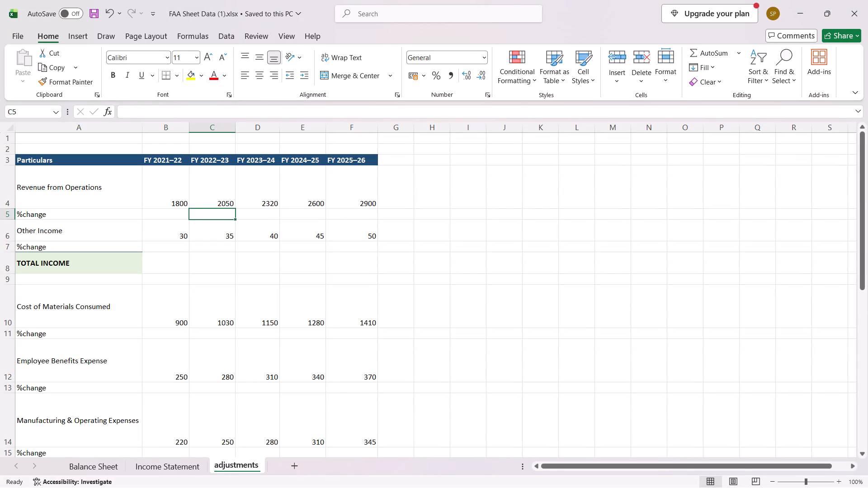
key("equal")
left_click(217, 205)
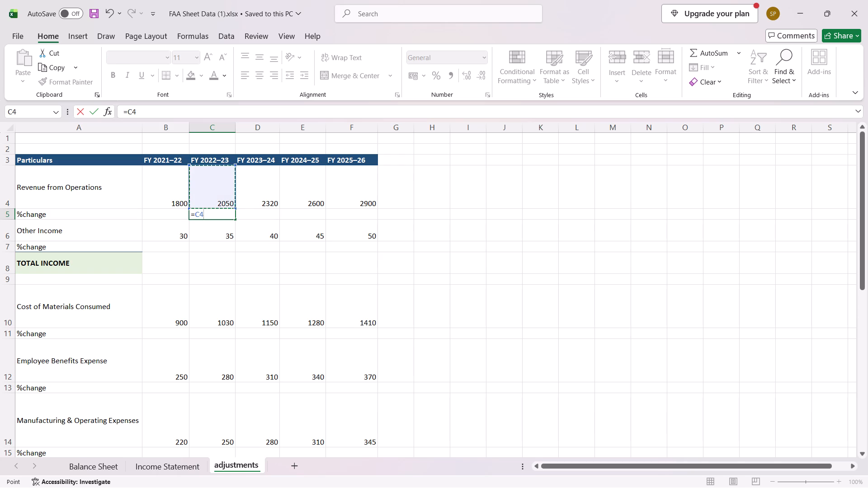
key("slash")
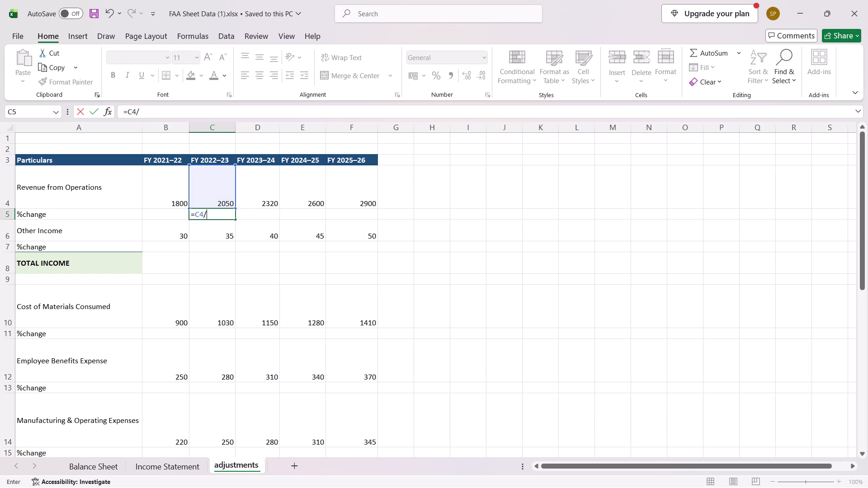
left_click(180, 198)
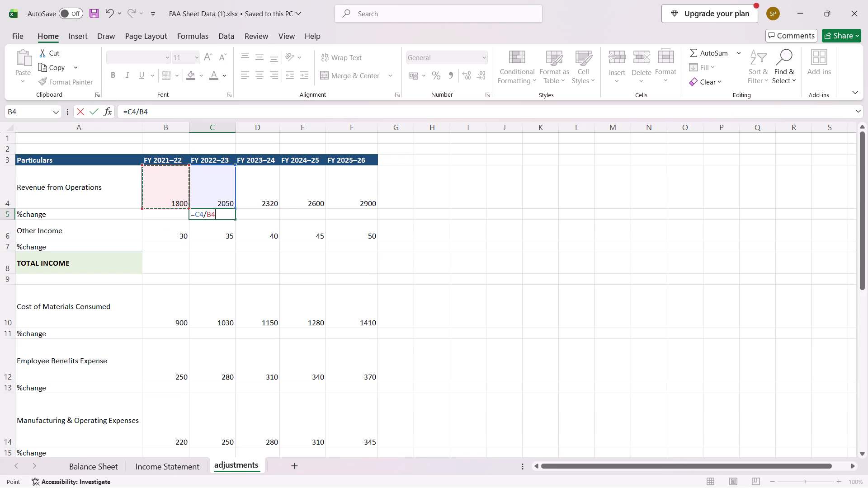
key("minus")
key("1")
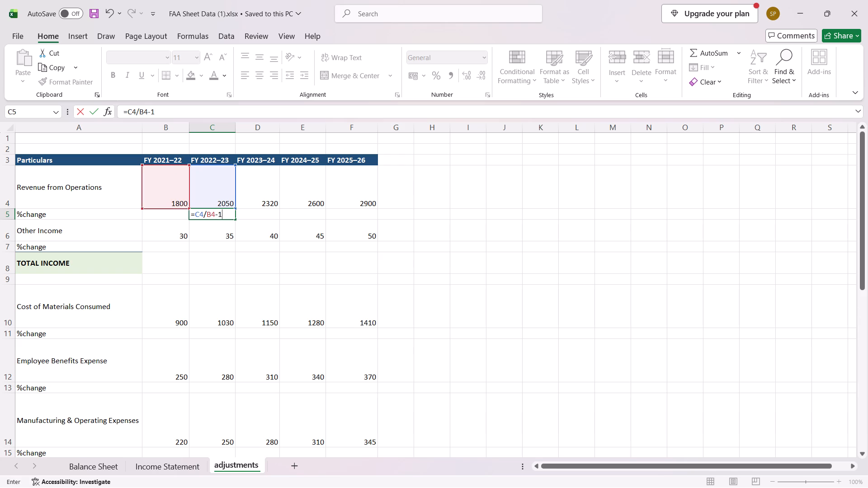
key("space")
key("Return")
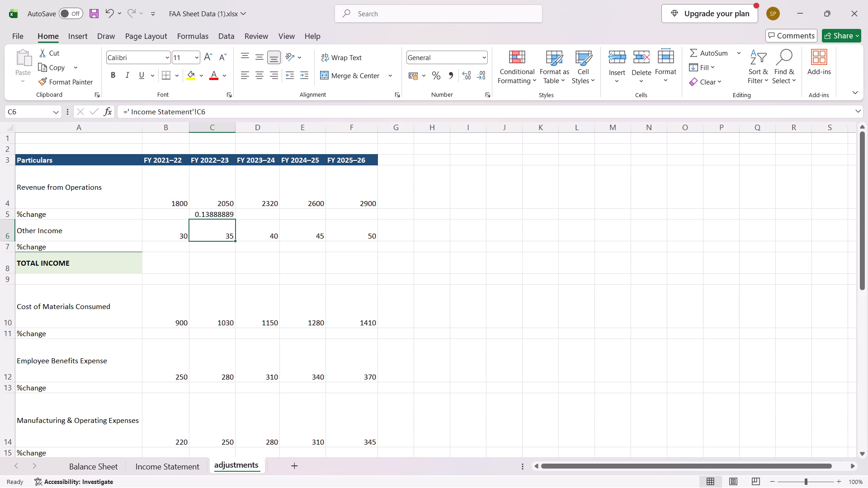
Format C5 as a percentage and fill its formula across to F5 for the remaining years.
left_click(213, 219)
left_click(213, 218)
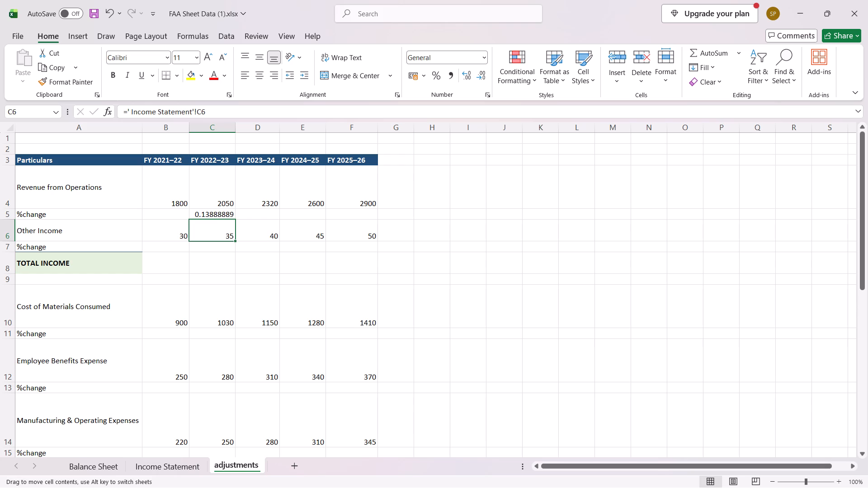
left_click(213, 216)
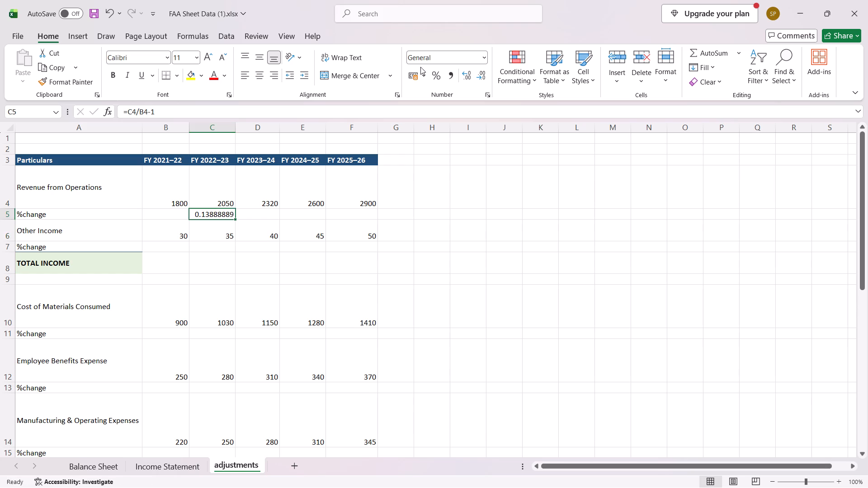
left_click(434, 72)
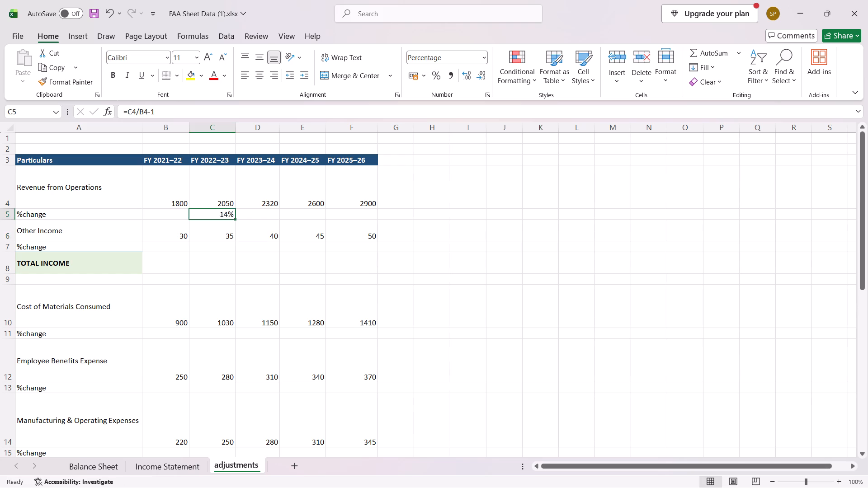
left_click_drag(237, 220, 347, 218)
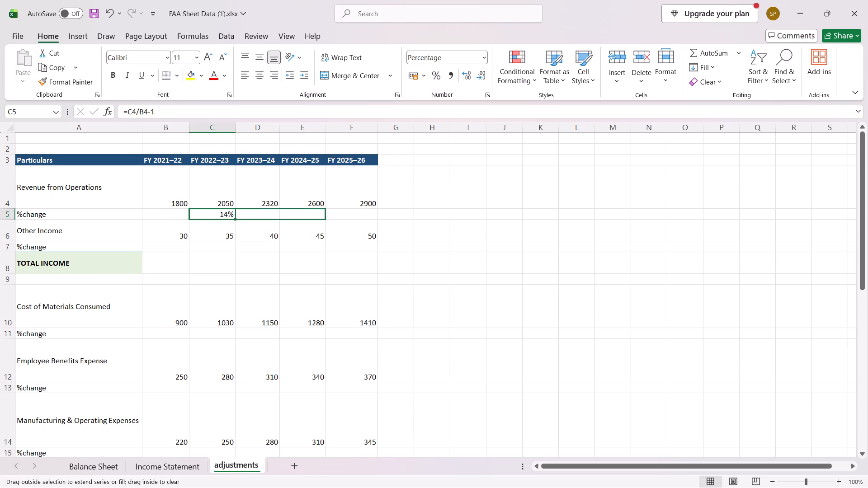
left_click_drag(347, 218, 367, 220)
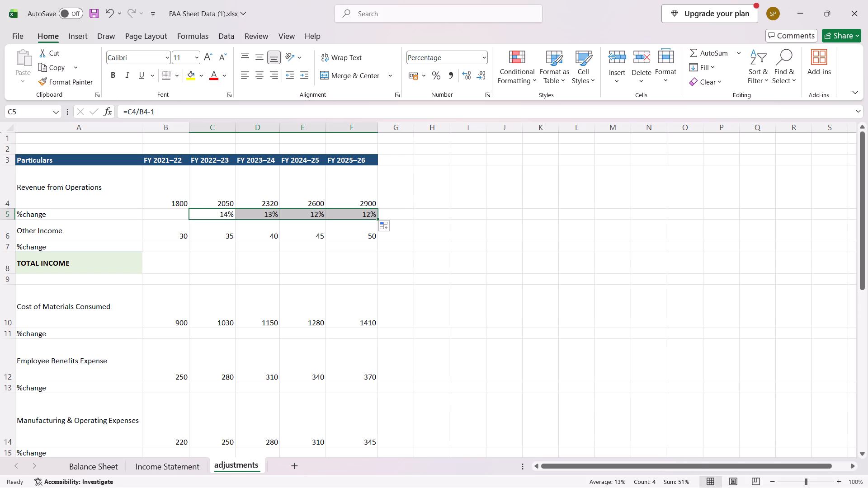
Enter the formula =C6/B6-1 in C7 for the FY 2022–23 %change in Other Income.
left_click(208, 248)
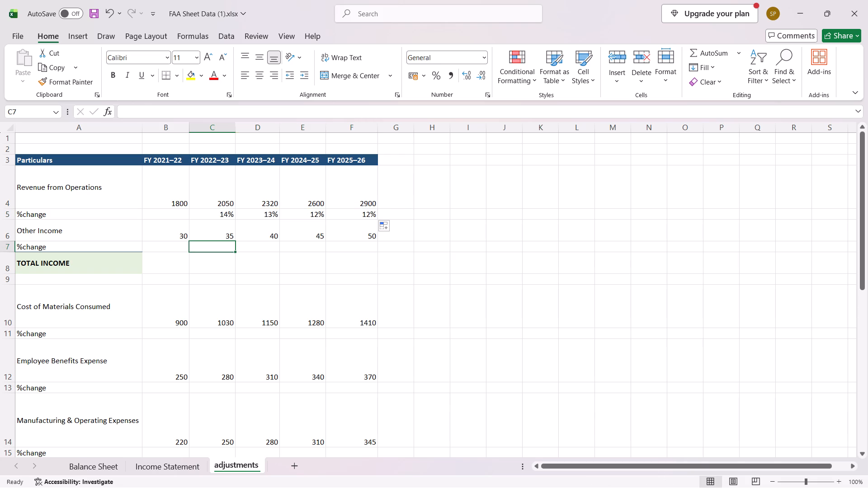
key("equal")
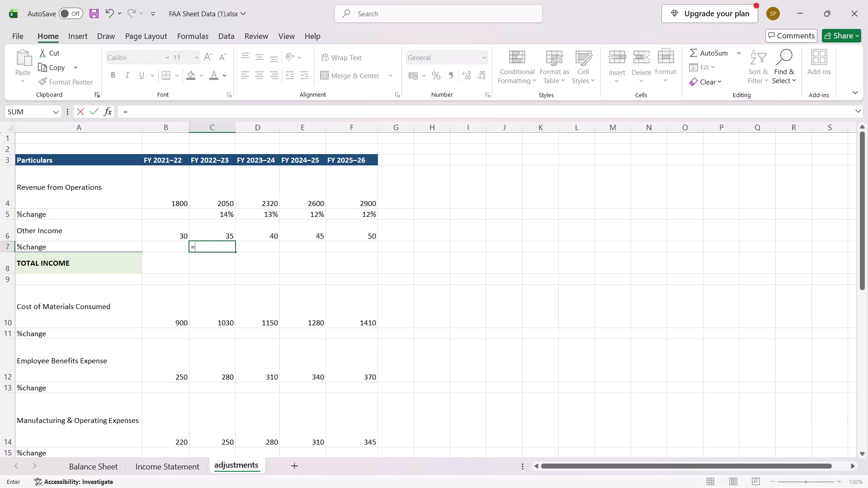
left_click(208, 237)
key("slash")
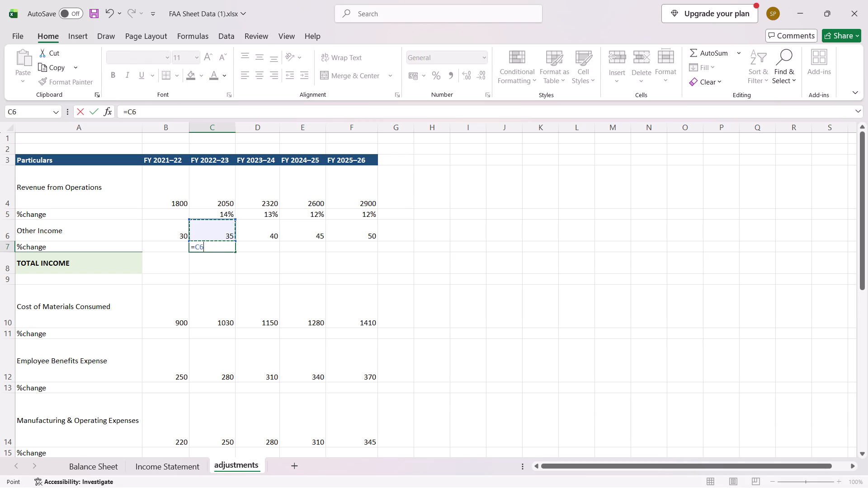
left_click(178, 233)
type("-1")
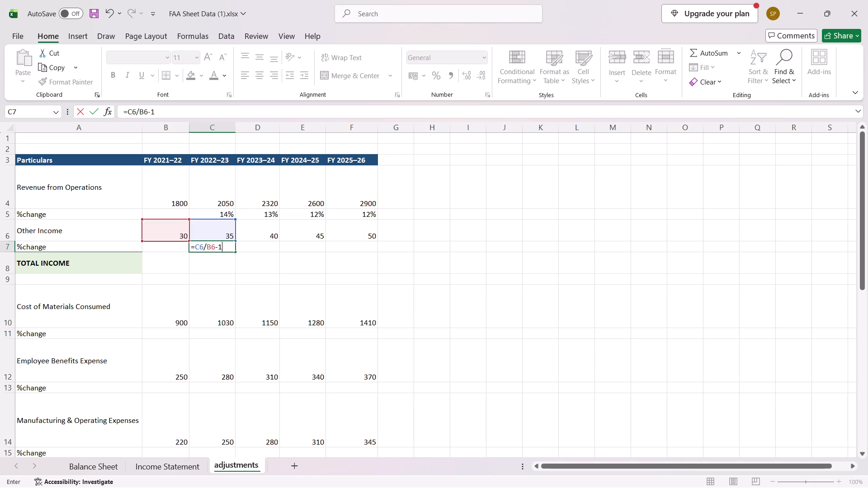
key("Return")
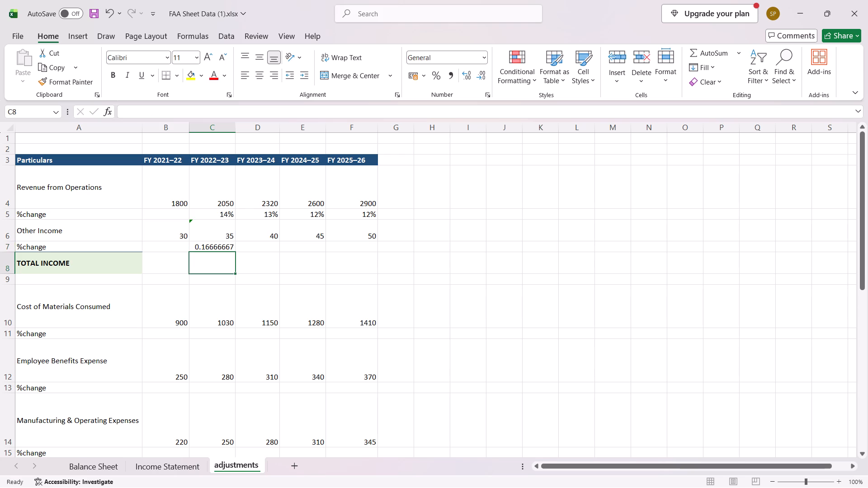
Format C7 as a percentage and fill its formula across to F7 for the remaining years.
left_click(211, 245)
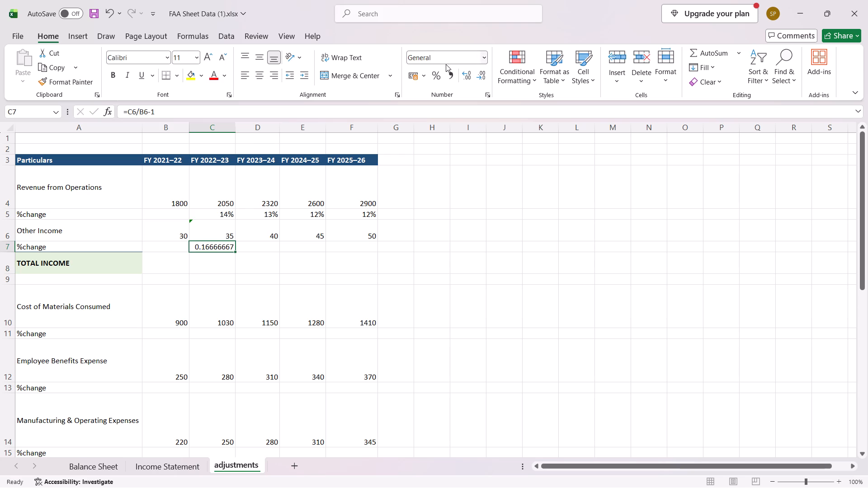
left_click(437, 76)
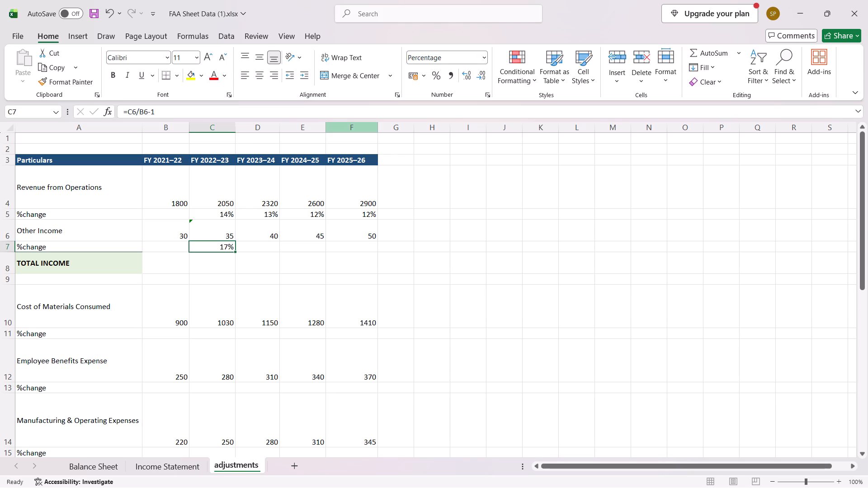
left_click_drag(234, 252, 359, 262)
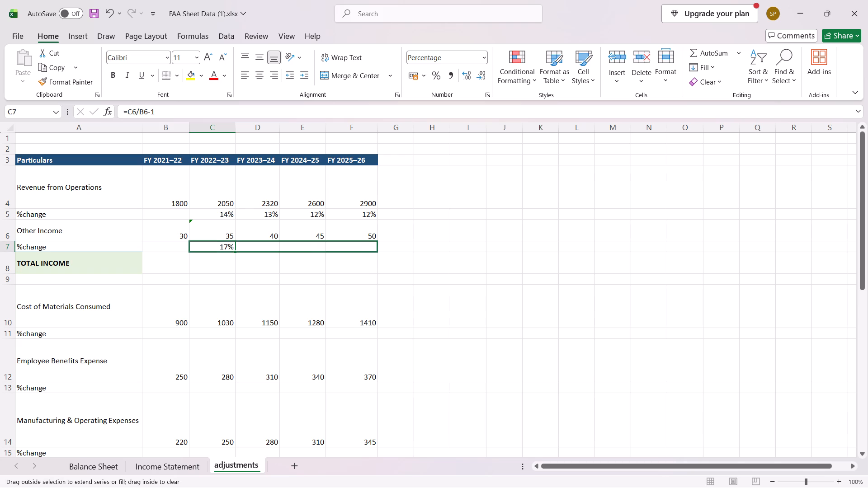
left_click_drag(359, 262, 361, 263)
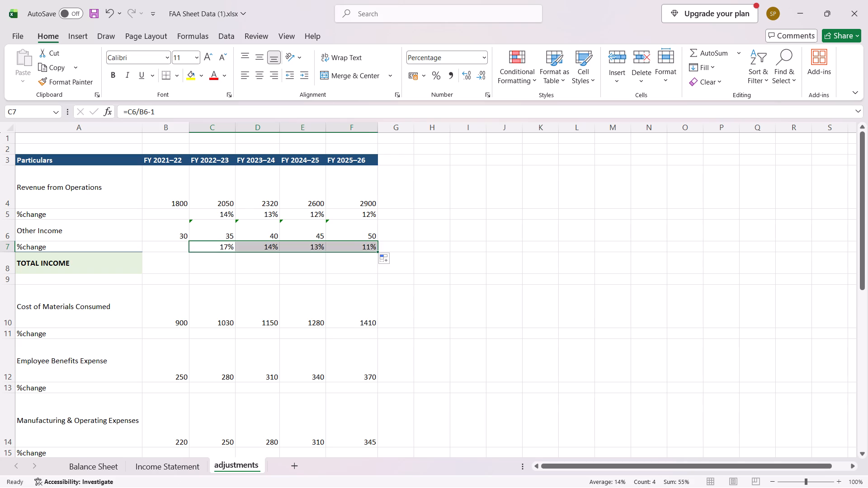
Select C11 in the %change row beneath Cost of Materials Consumed and save the workbook.
scroll(361, 263, "down", 1)
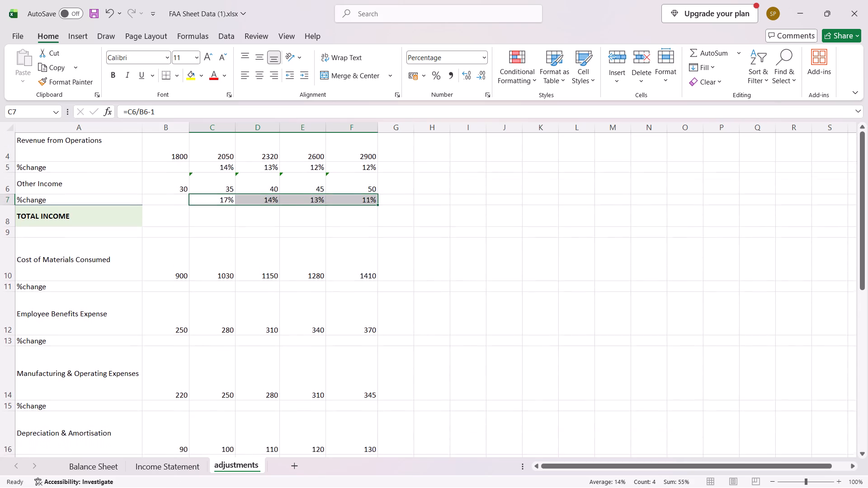
scroll(361, 263, "down", 1)
left_click(361, 263)
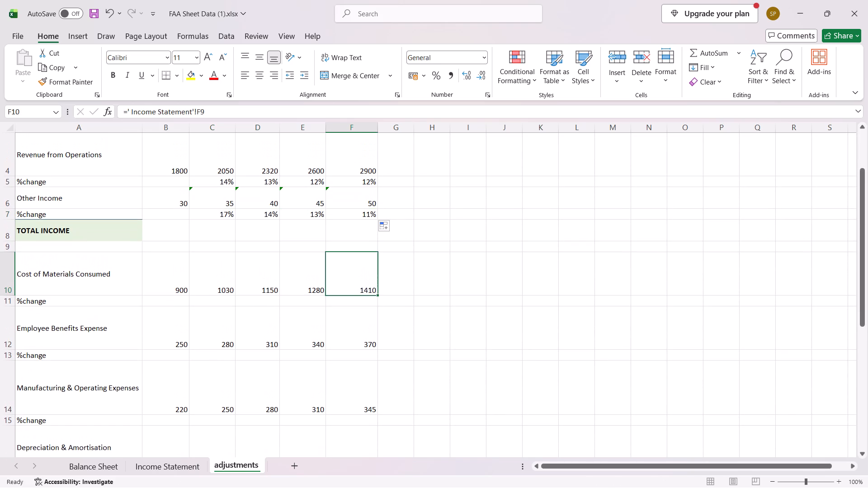
left_click(185, 303)
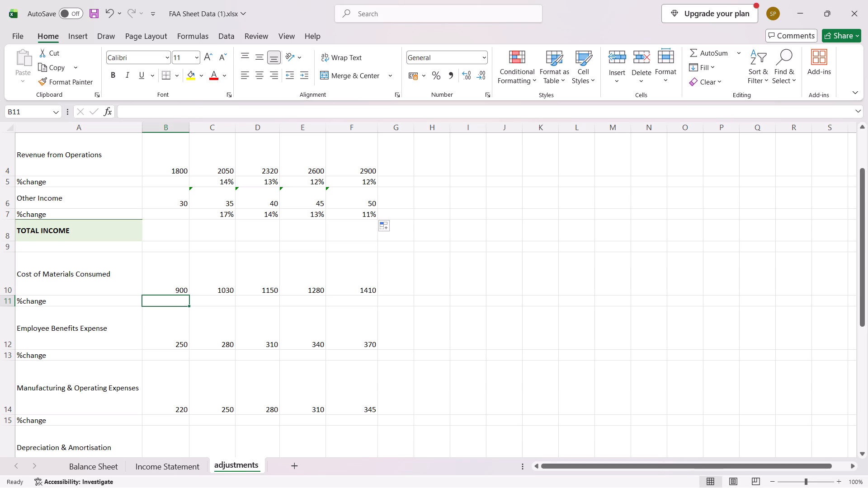
left_click(199, 301)
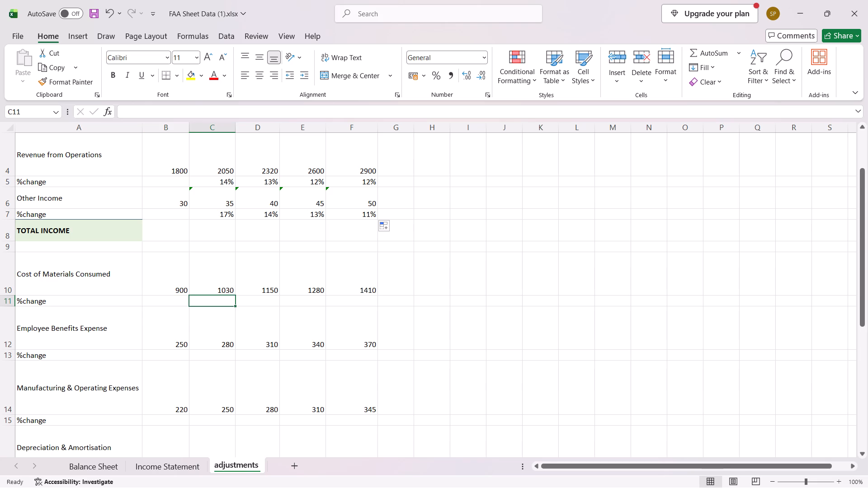
key("ctrl+s")
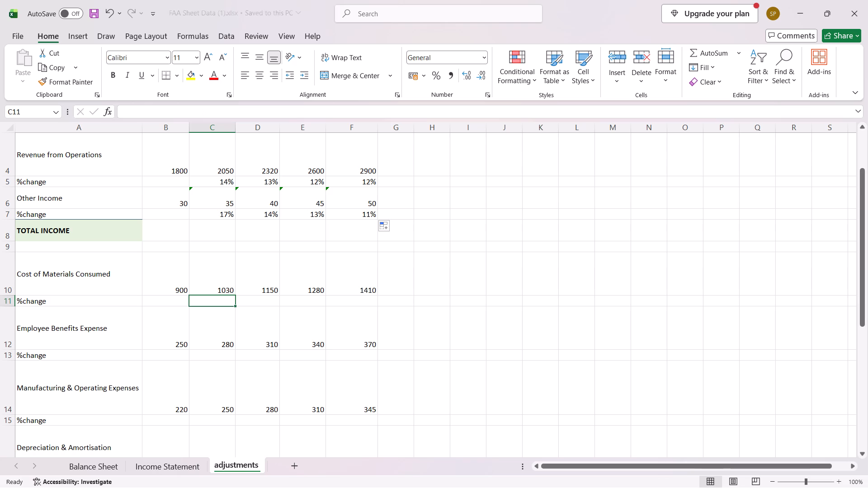
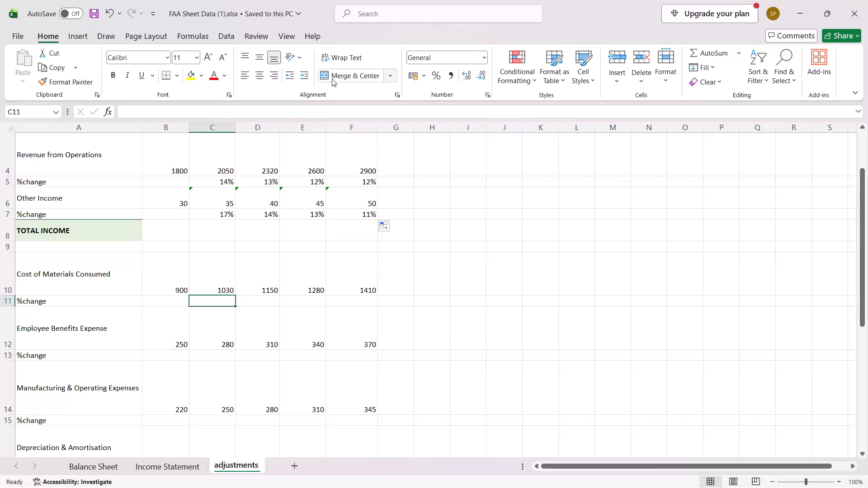
Save the FAA Sheet Data (1) workbook.
left_click(14, 31)
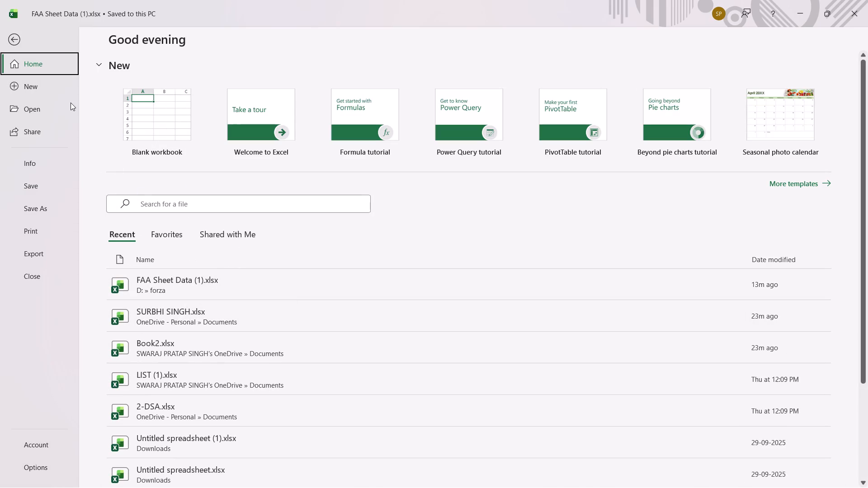
left_click(24, 187)
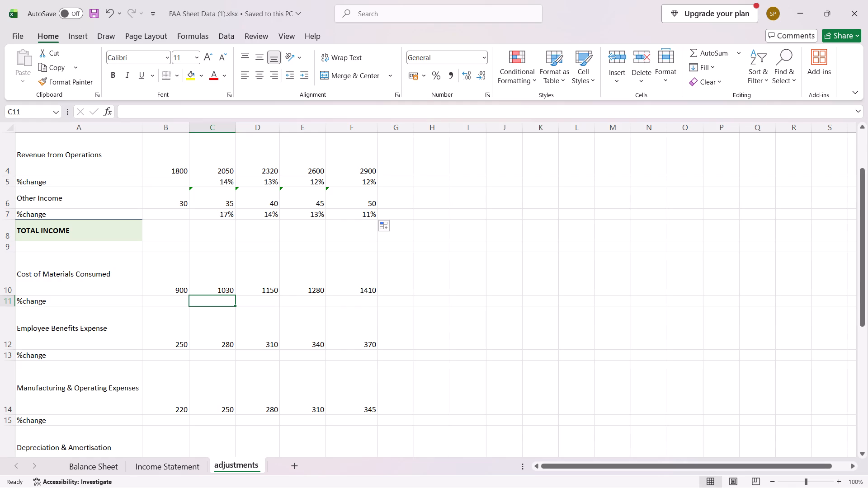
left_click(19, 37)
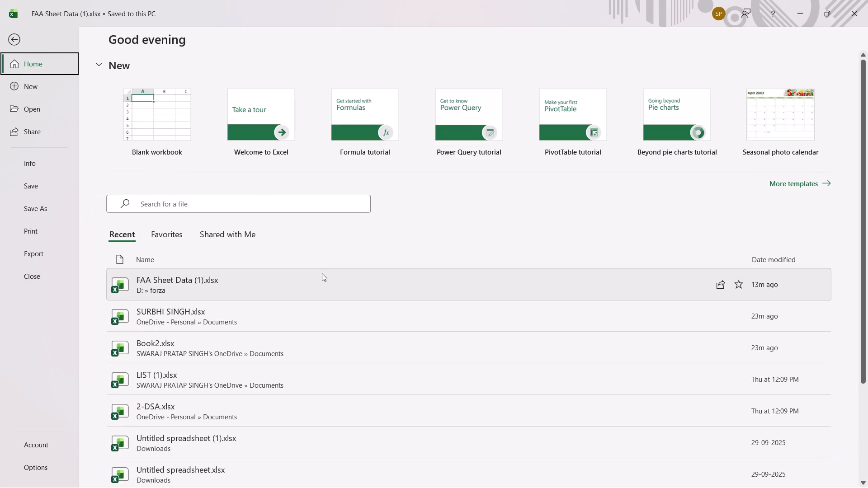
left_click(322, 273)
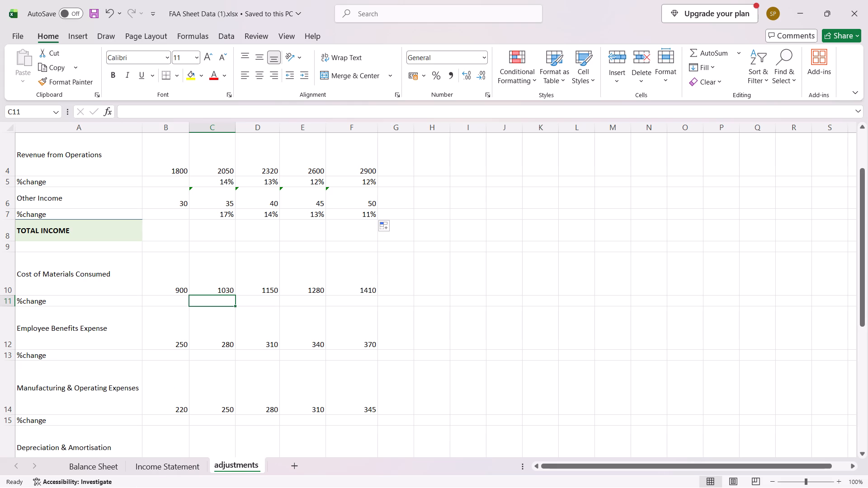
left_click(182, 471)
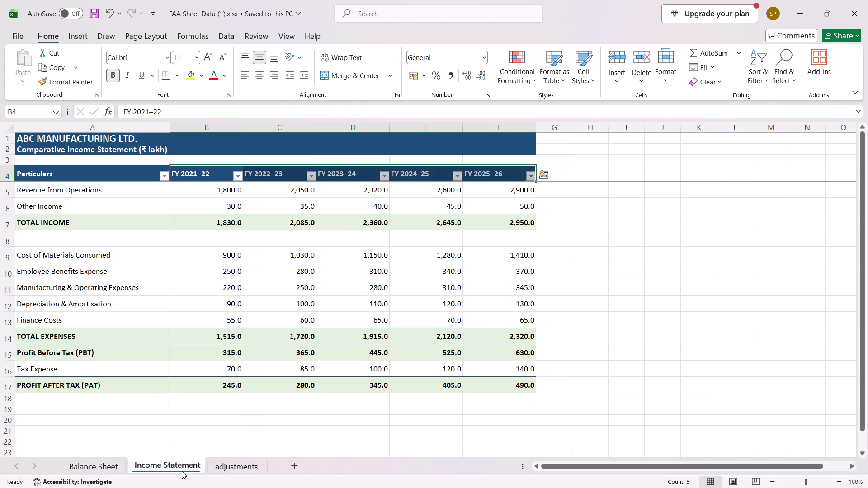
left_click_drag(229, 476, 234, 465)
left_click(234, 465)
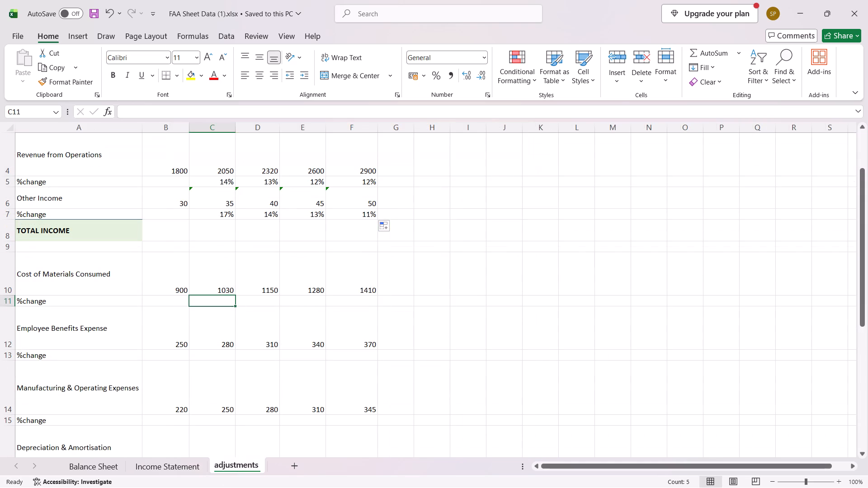